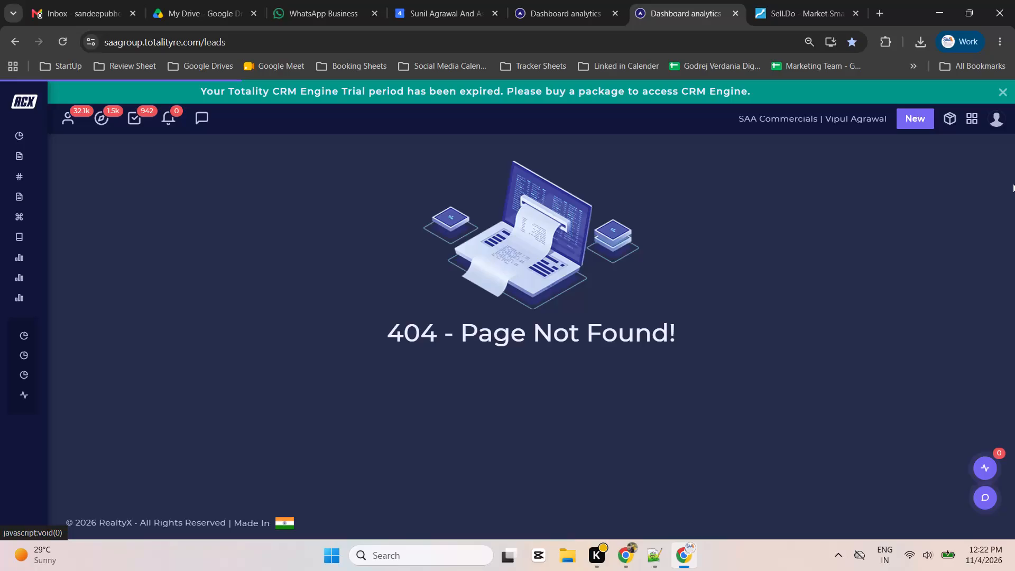
Log out of the CRM account and log back in with the saved credentials.
{"action": "left_click", "coordinate": [999, 129]}
{"action": "left_click", "coordinate": [951, 292]}
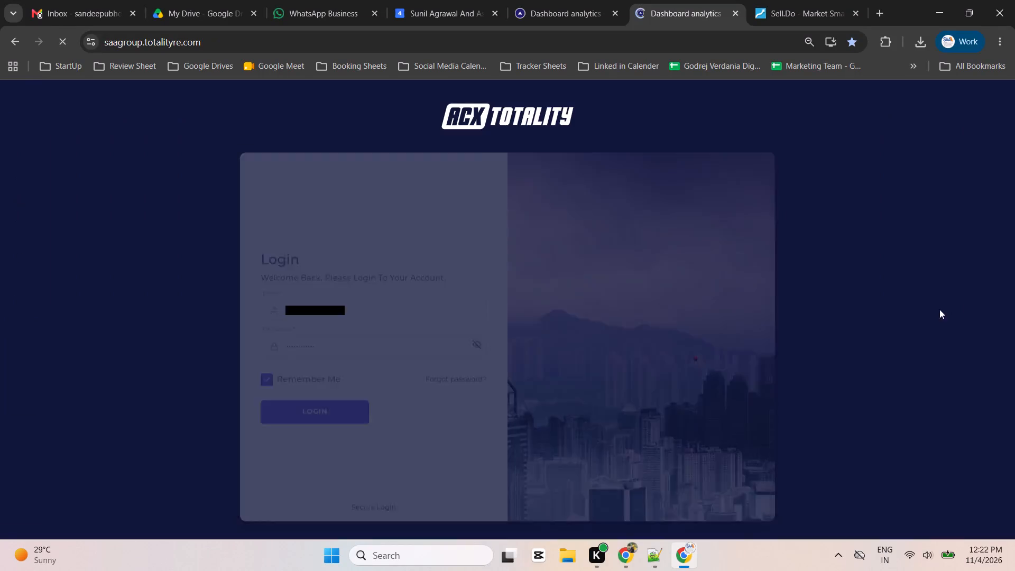
{"action": "left_click", "coordinate": [311, 407]}
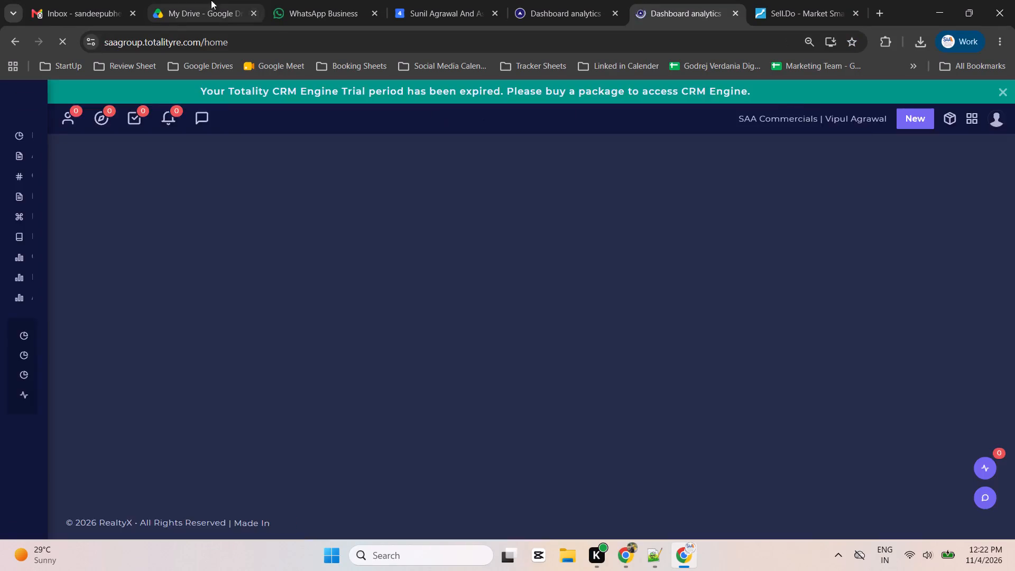
Create a new blank Google Sheets spreadsheet from Google Drive and move it into its own browser window.
{"action": "left_click", "coordinate": [214, 0]}
{"action": "left_click", "coordinate": [52, 136]}
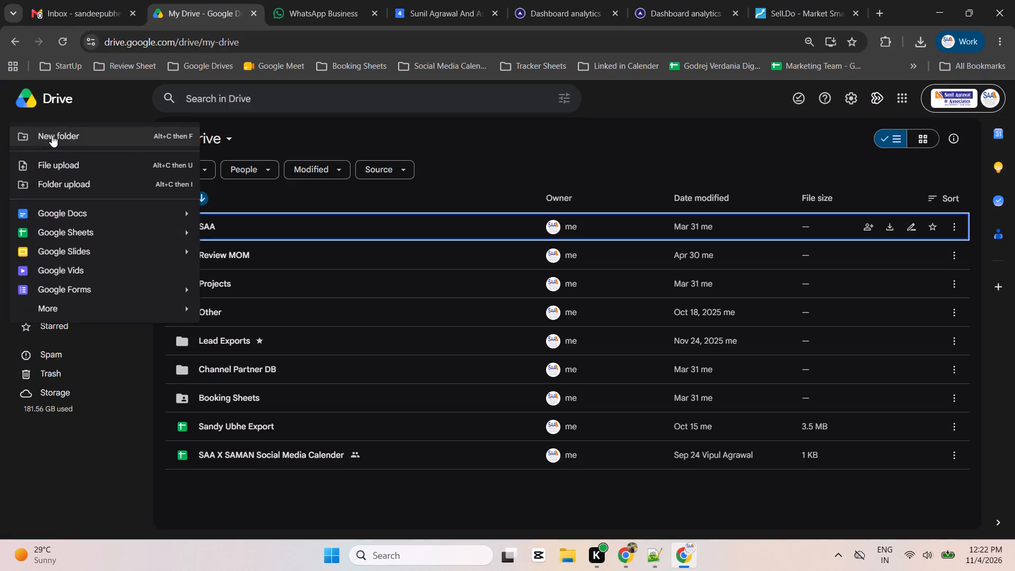
{"action": "left_click", "coordinate": [392, 139]}
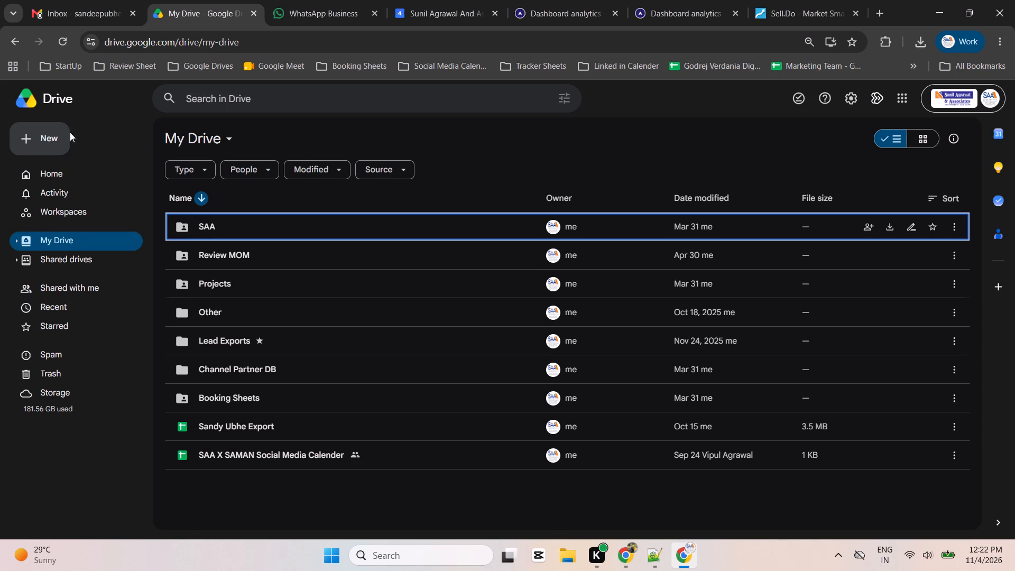
{"action": "left_click", "coordinate": [35, 140]}
{"action": "left_click", "coordinate": [71, 232]}
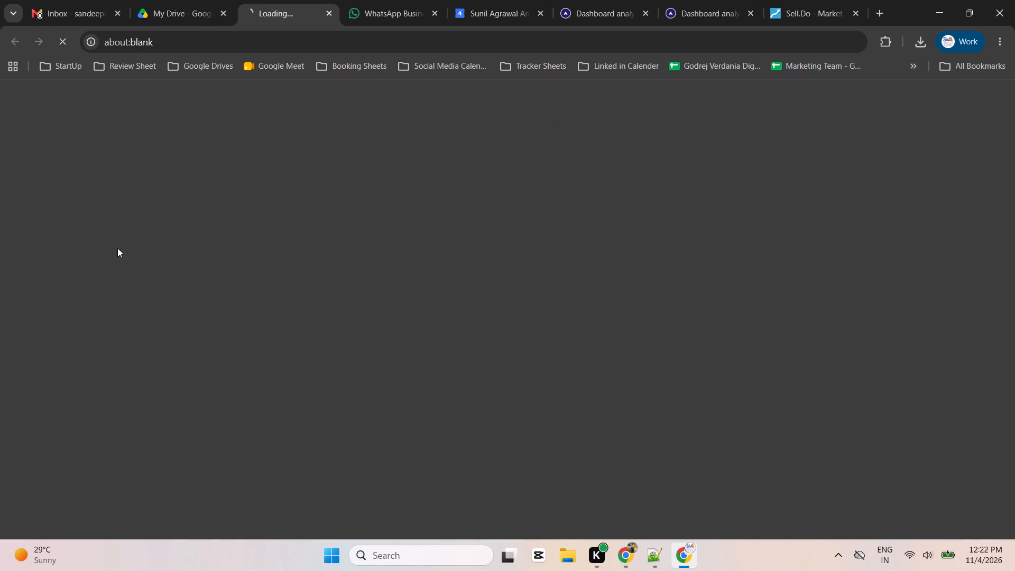
{"action": "left_click_drag", "start_coordinate": [285, 12], "coordinate": [293, 78]}
{"action": "left_click", "coordinate": [977, 81]}
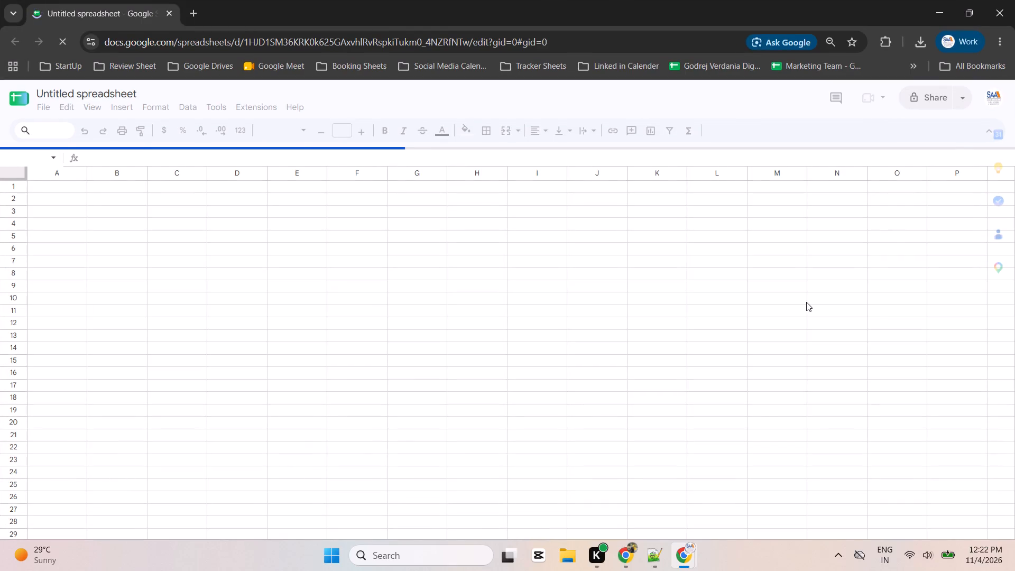
Return to the logged-in CRM and show its project-wise Lead Status analytics for Last Month.
{"action": "key", "text": "alt+Tab"}
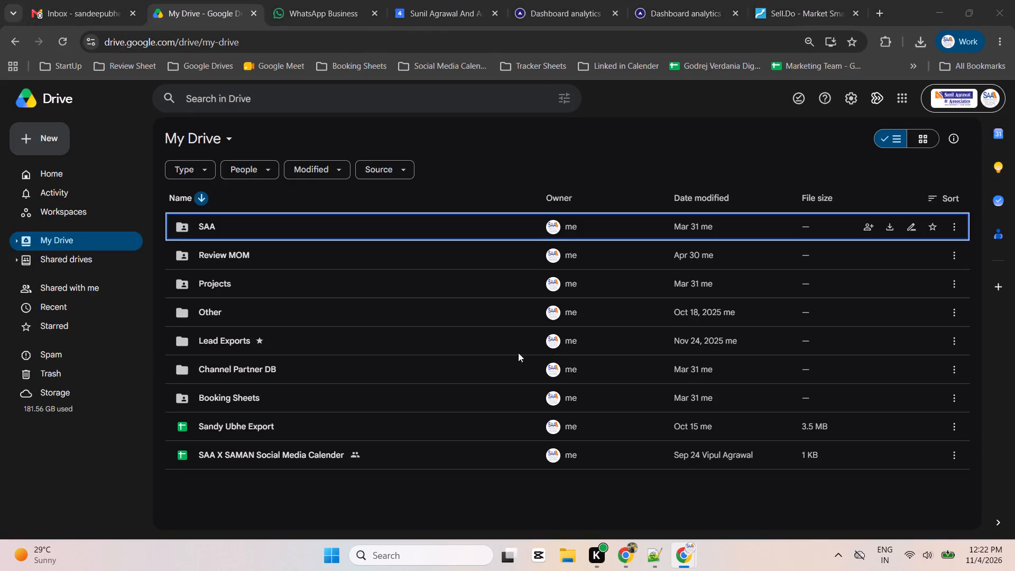
{"action": "left_click", "coordinate": [602, 0]}
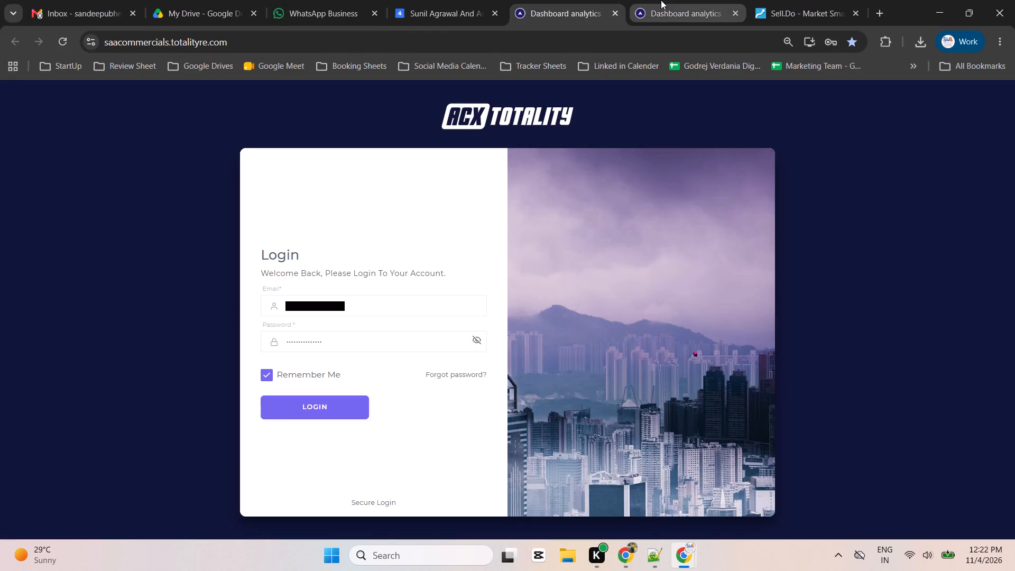
{"action": "left_click", "coordinate": [661, 0]}
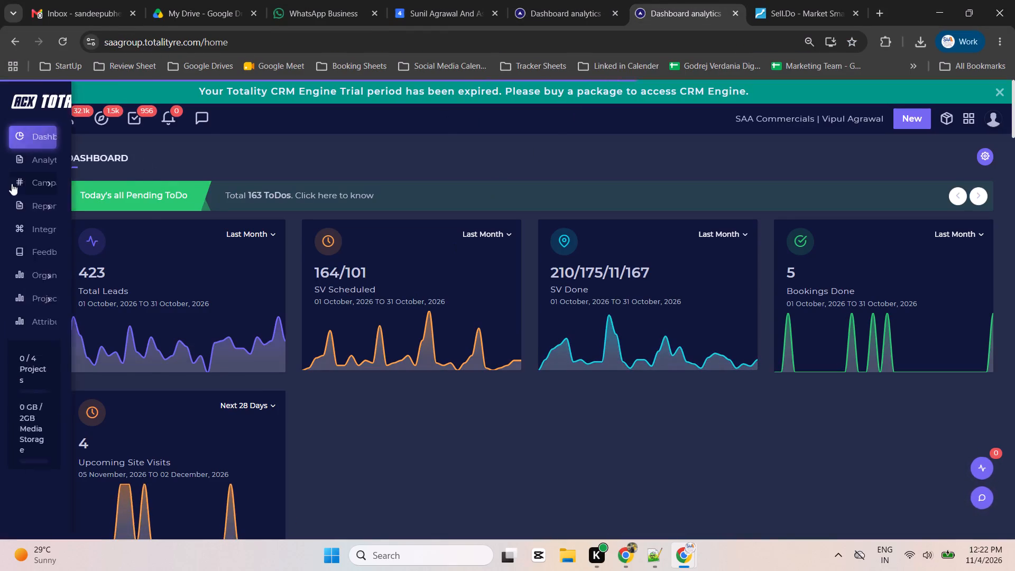
{"action": "left_click", "coordinate": [38, 163]}
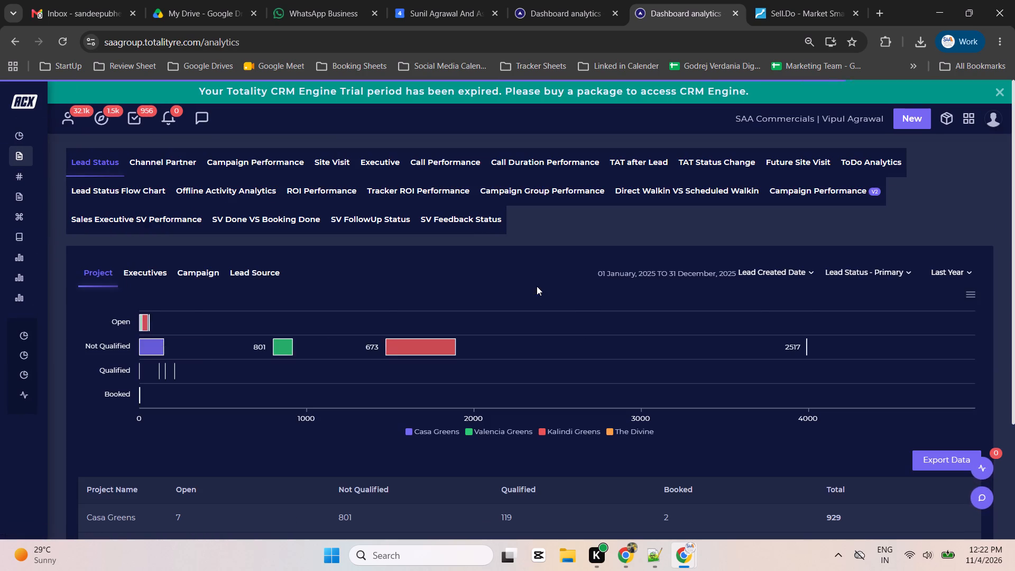
{"action": "left_click", "coordinate": [968, 271]}
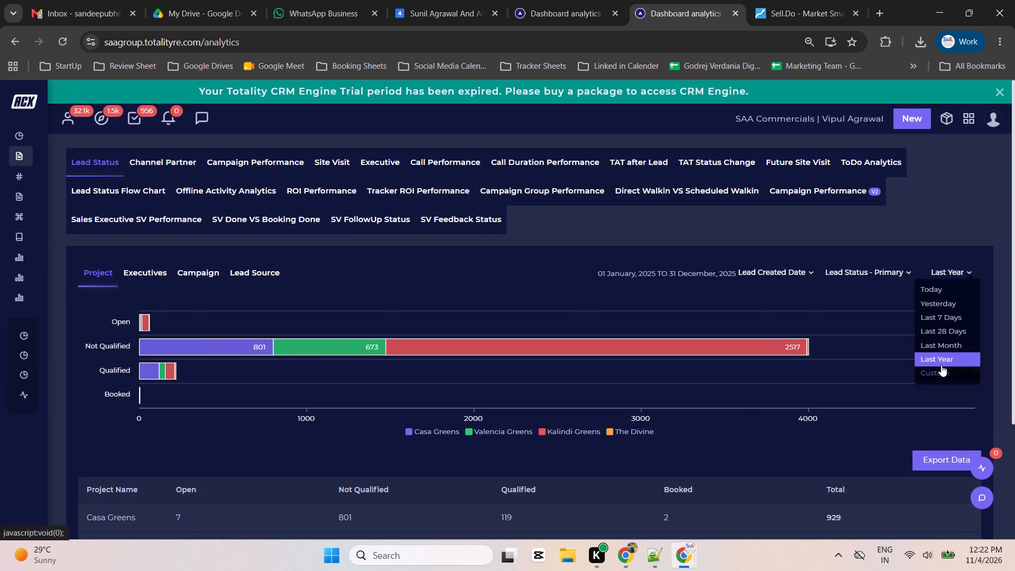
{"action": "left_click", "coordinate": [948, 349]}
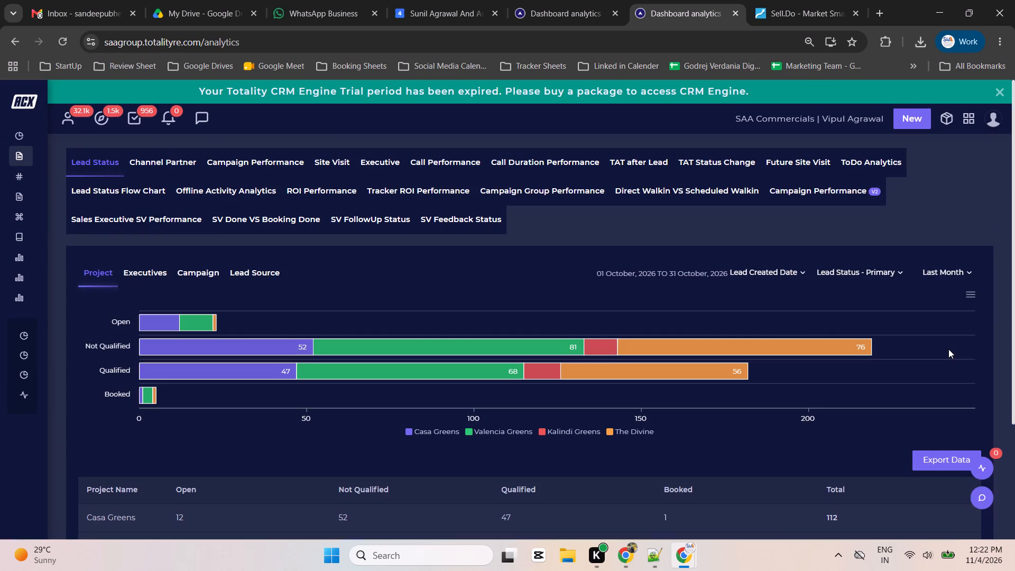
Toggle the Casa Greens, Valencia Greens and Kalindi Greens series in the lead status chart.
{"action": "left_click", "coordinate": [447, 435]}
{"action": "left_click", "coordinate": [500, 431]}
{"action": "left_click", "coordinate": [562, 431]}
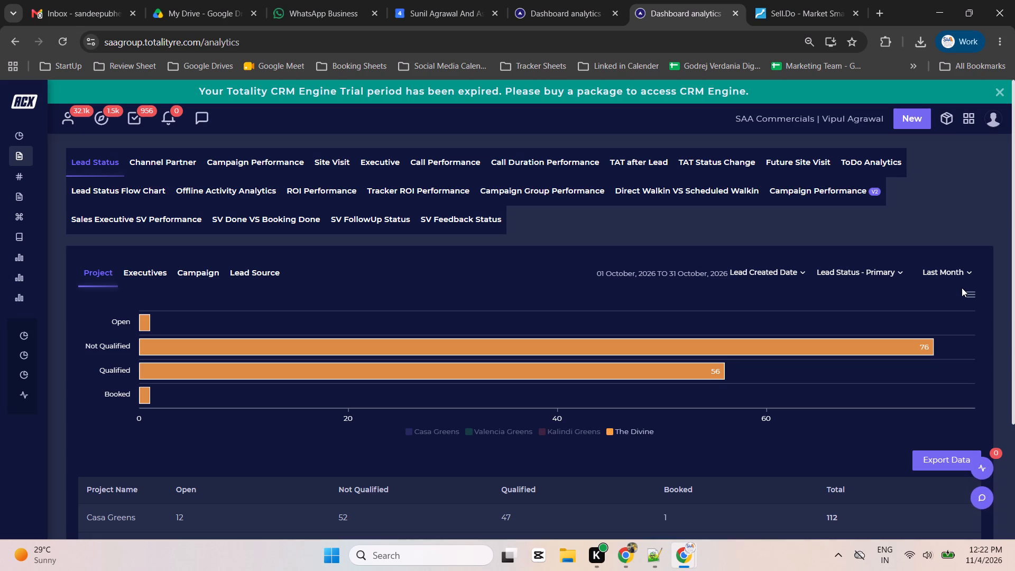
Hide The Divine series and show only Casa Greens in the project lead status chart.
{"action": "left_click", "coordinate": [646, 431]}
{"action": "left_click", "coordinate": [438, 432]}
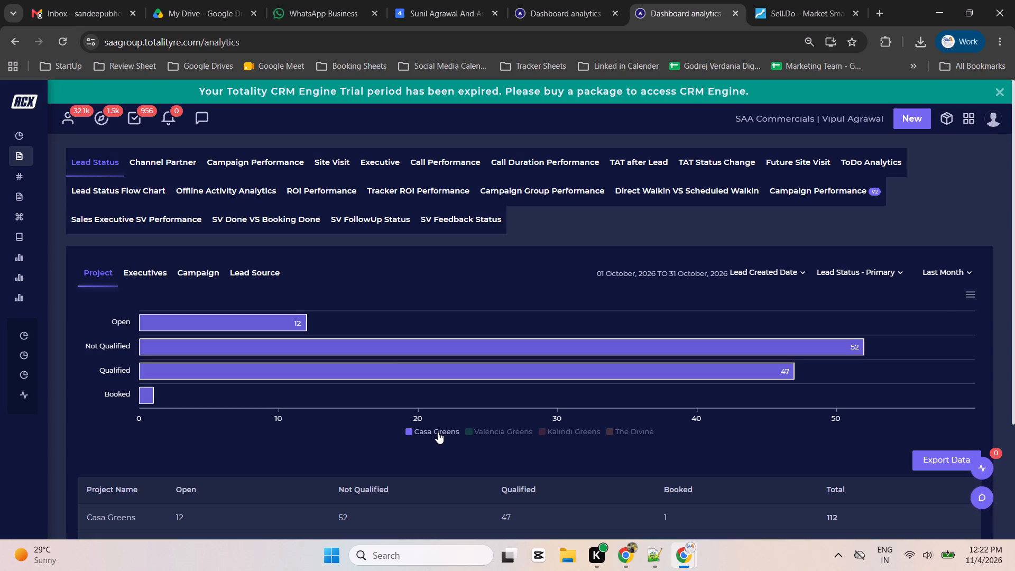
Show the Lead Source breakdown at Lead Source - Tertiary level for the Casa Greens project, down to its source totals table.
{"action": "left_click", "coordinate": [275, 280]}
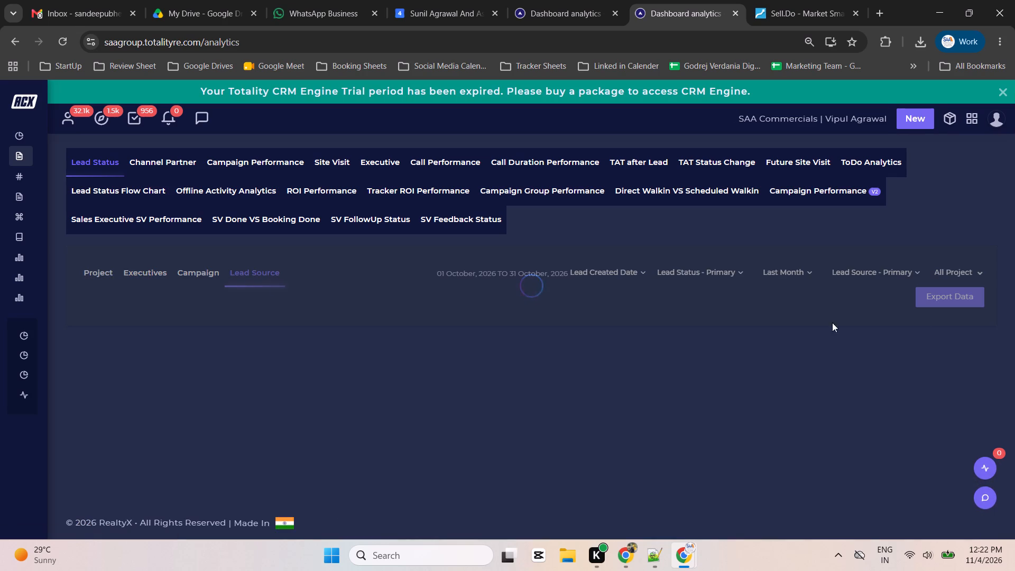
{"action": "left_click", "coordinate": [916, 274]}
{"action": "left_click", "coordinate": [880, 322]}
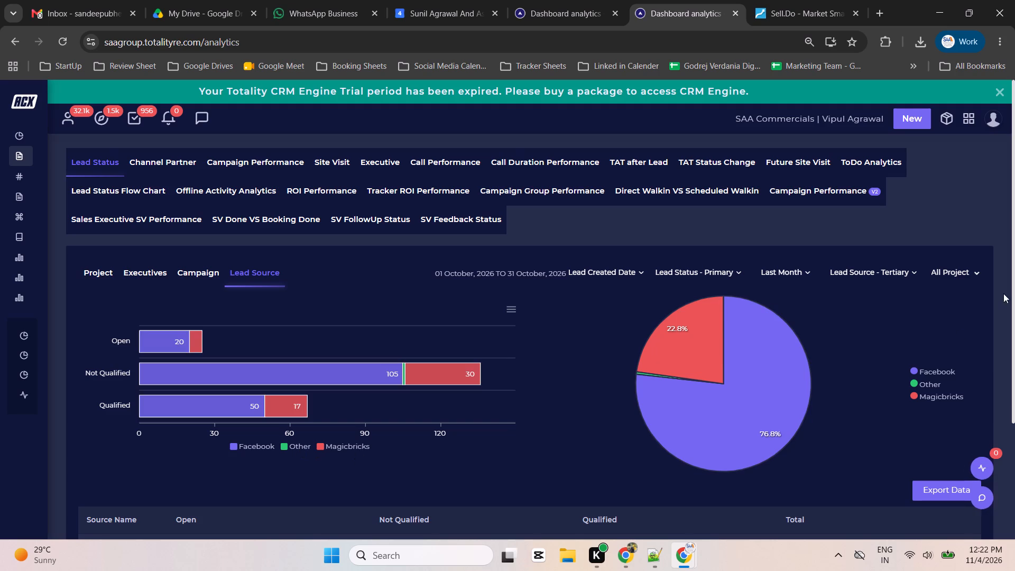
{"action": "left_click", "coordinate": [959, 271]}
{"action": "left_click", "coordinate": [967, 362]}
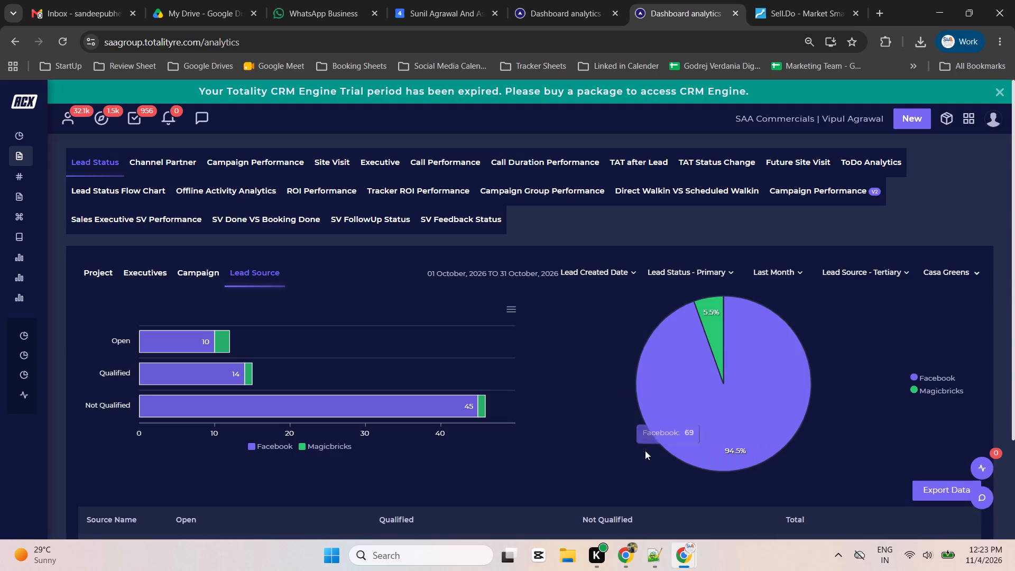
{"action": "left_click", "coordinate": [564, 479]}
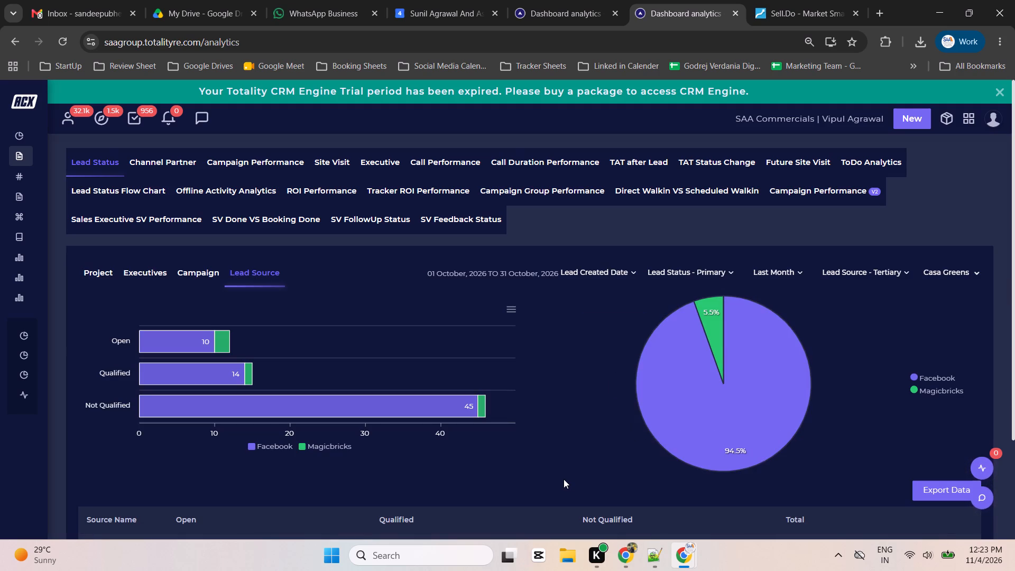
{"action": "scroll", "coordinate": [564, 479], "scroll_direction": "down", "scroll_amount": 2}
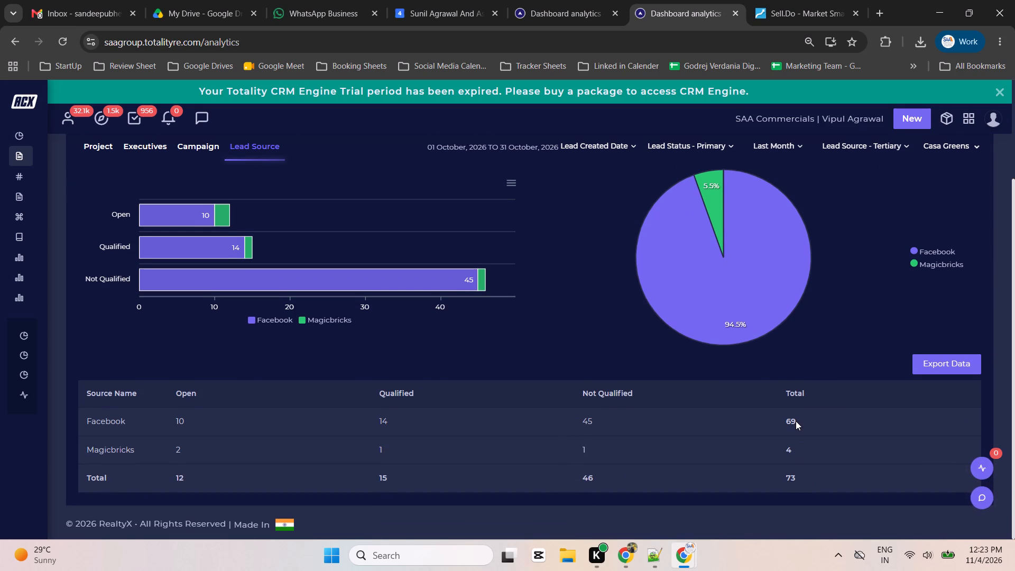
Switch to the blank Google Sheets spreadsheet and enter "01st Oct to 31st Oct 2026" in cell B3.
{"action": "key", "text": "alt+Tab"}
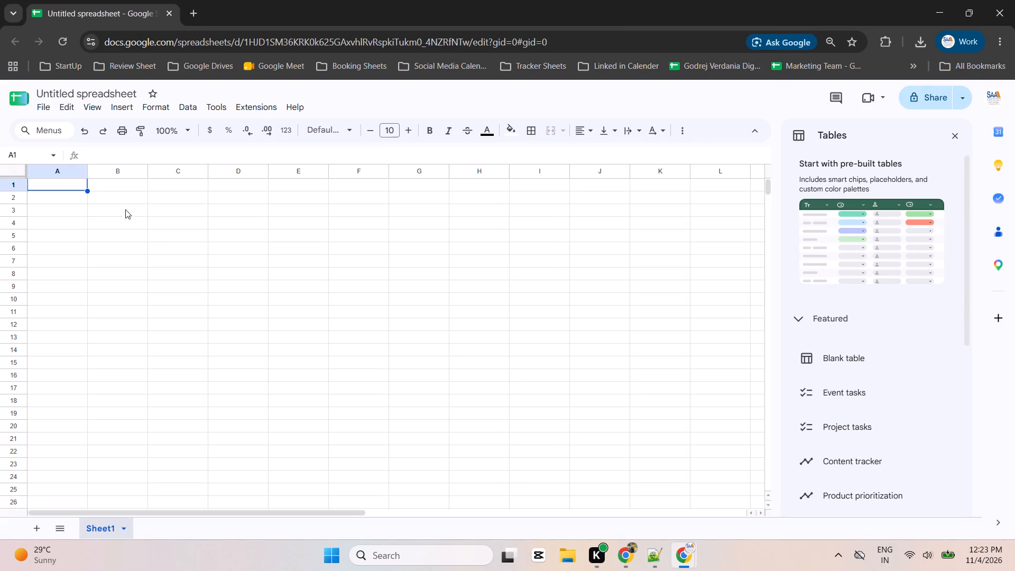
{"action": "left_click", "coordinate": [125, 209]}
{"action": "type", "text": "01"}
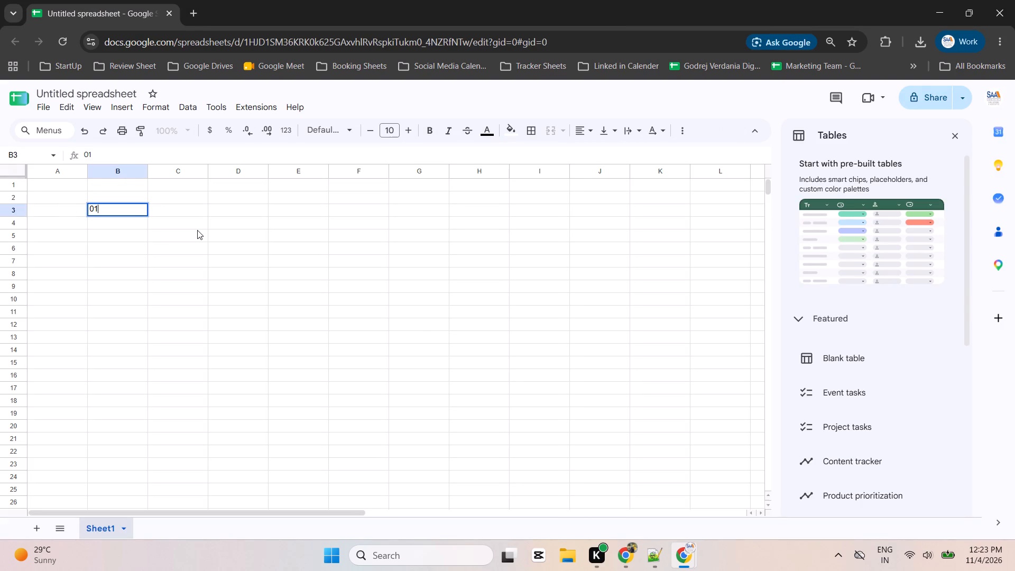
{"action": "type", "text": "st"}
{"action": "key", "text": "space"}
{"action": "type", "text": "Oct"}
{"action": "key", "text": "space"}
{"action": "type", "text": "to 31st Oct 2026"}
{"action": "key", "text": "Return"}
{"action": "double_click", "coordinate": [142, 211]}
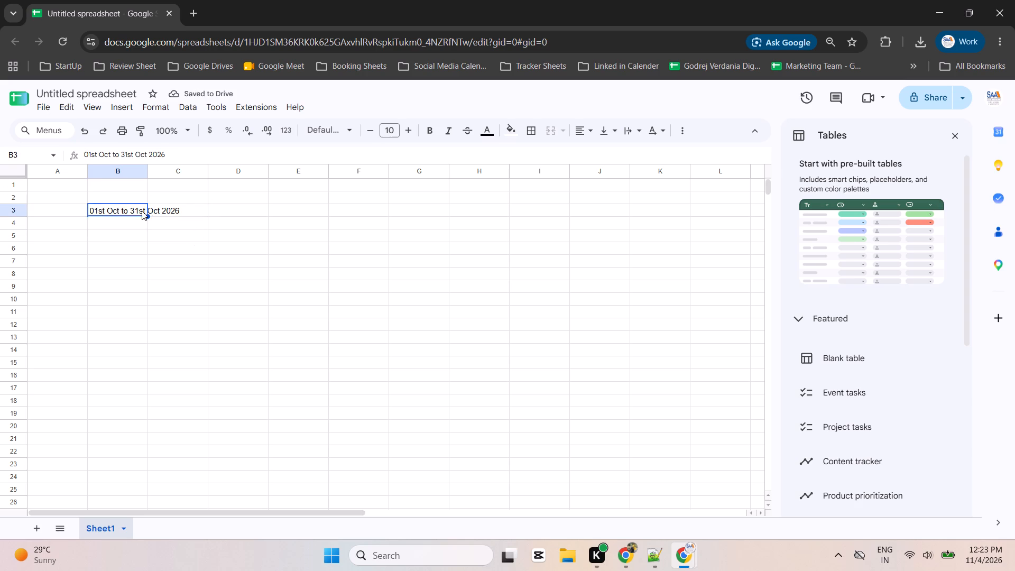
Shorten the date range text in cell B3 to "01st Oct to 31st Oct" and fit column B's width to its content.
{"action": "key", "text": "ctrl+BackSpace"}
{"action": "key", "text": "BackSpace"}
{"action": "key", "text": "Return"}
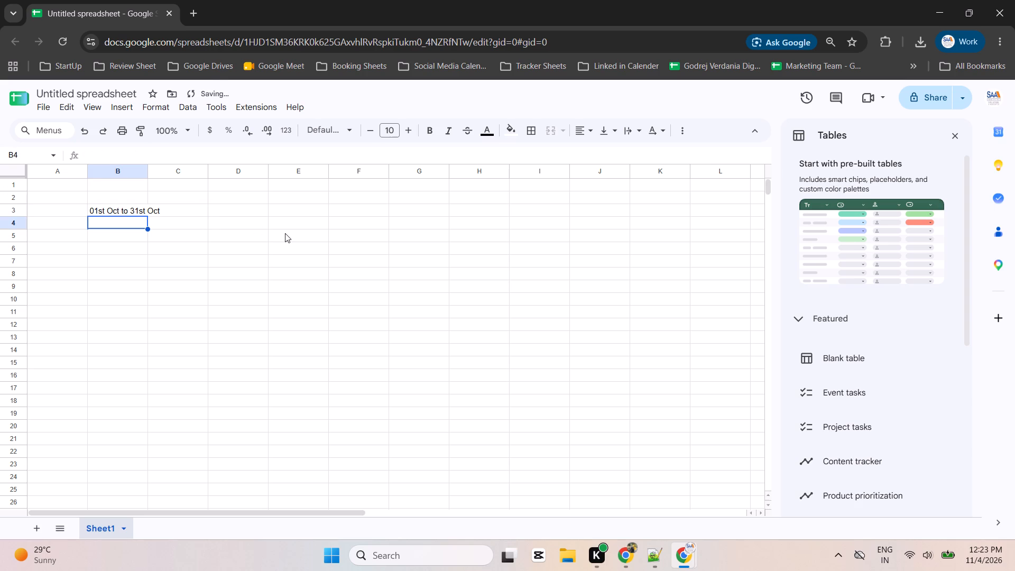
{"action": "double_click", "coordinate": [147, 170]}
Enter "Casa Greens" as the project heading in cell B2, above the date range.
{"action": "left_click", "coordinate": [116, 198]}
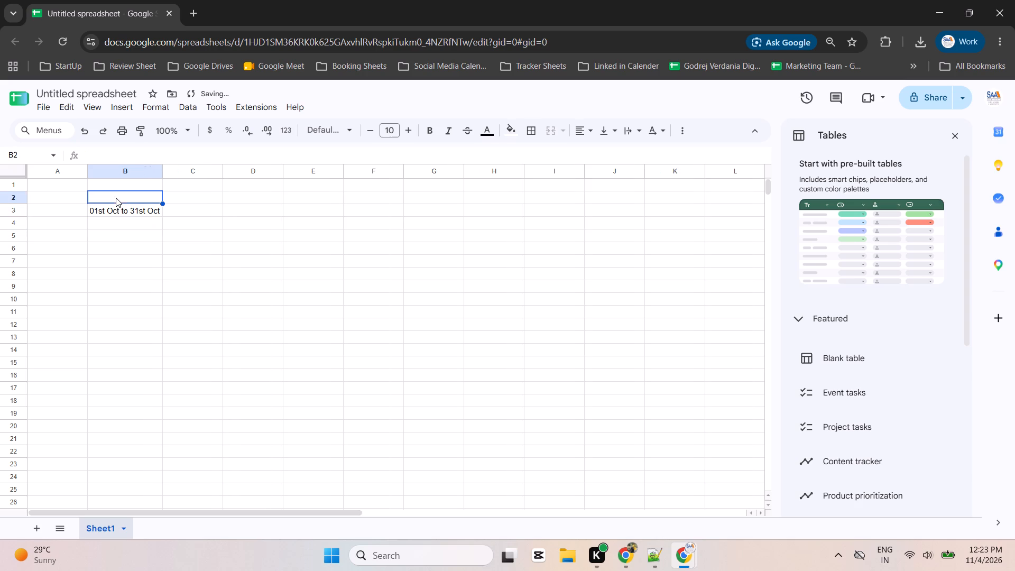
{"action": "type", "text": "Casa Grre"}
{"action": "key", "text": "BackSpace"}
{"action": "key", "text": "BackSpace"}
{"action": "type", "text": "eens"}
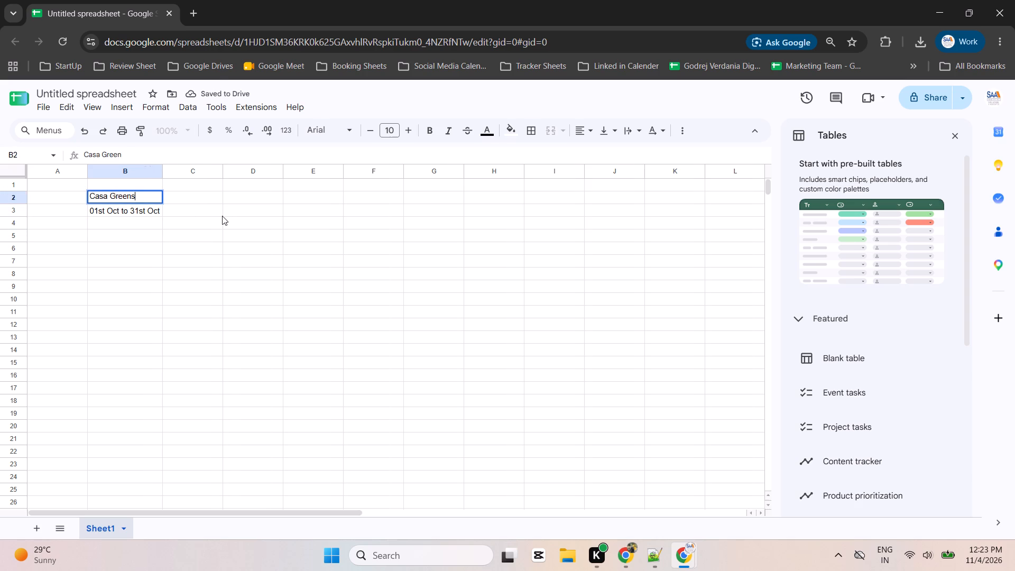
{"action": "key", "text": "Return"}
Enter the label "Meta Leads" in cell B5.
{"action": "left_click", "coordinate": [126, 228]}
{"action": "left_click", "coordinate": [127, 233]}
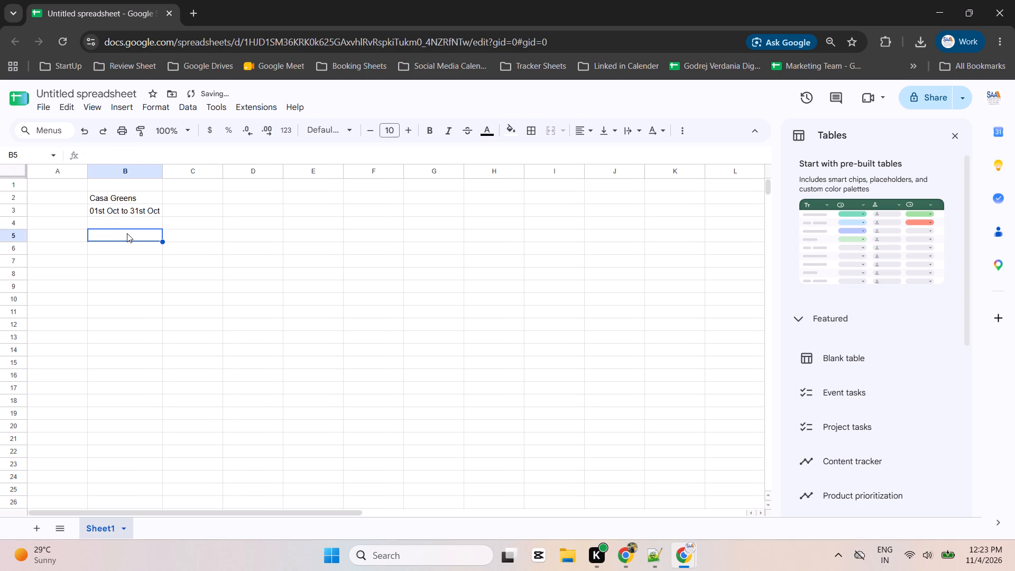
{"action": "type", "text": "Meta :ead"}
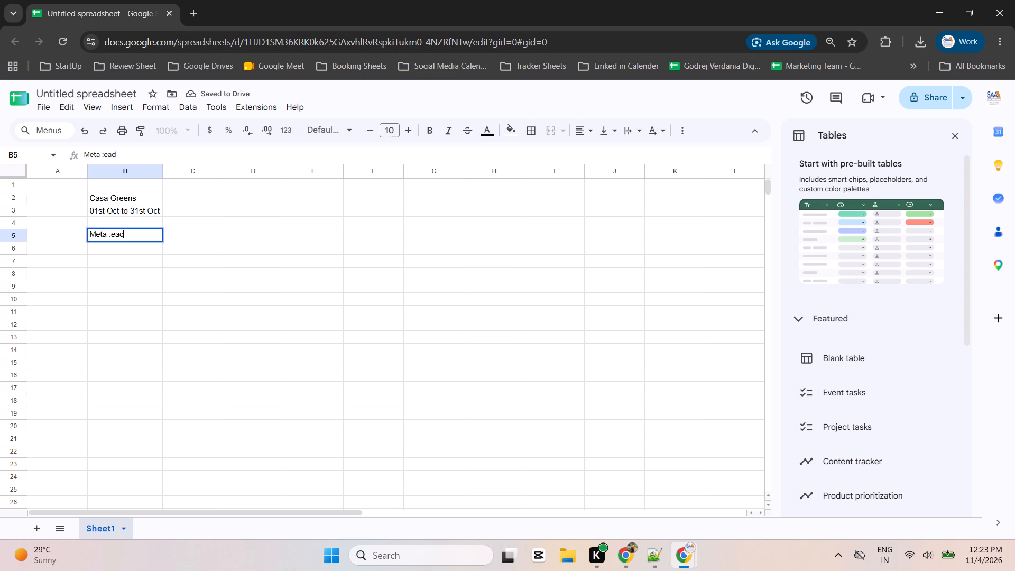
{"action": "key", "text": "ctrl+BackSpace"}
{"action": "key", "text": "BackSpace"}
{"action": "type", "text": "Leads"}
{"action": "key", "text": "Return"}
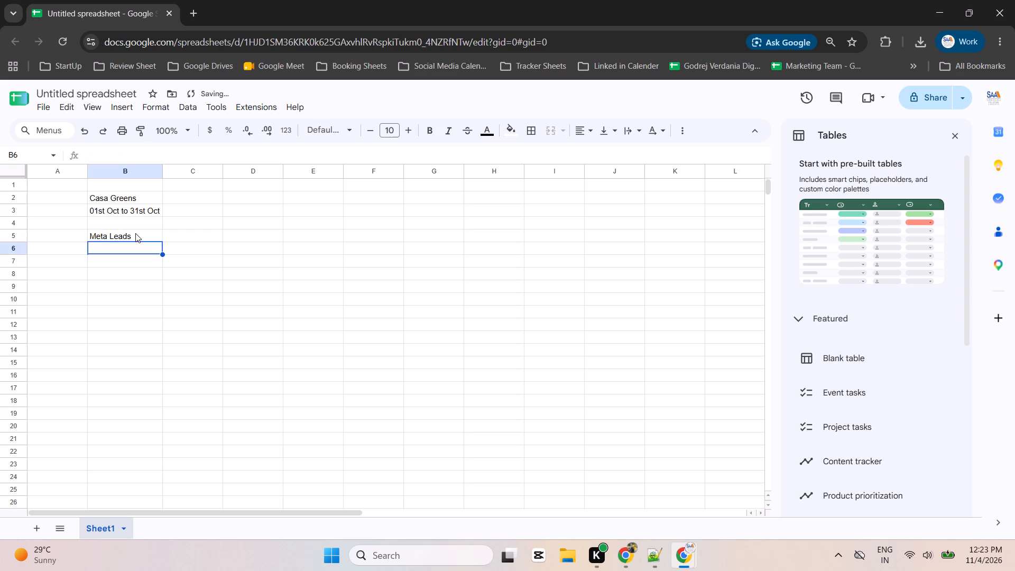
Copy Facebook's total lead count, 69, from the Casa Greens lead source table into cell C5 beside "Meta Leads".
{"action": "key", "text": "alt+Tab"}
{"action": "left_click_drag", "start_coordinate": [805, 429], "coordinate": [791, 429]}
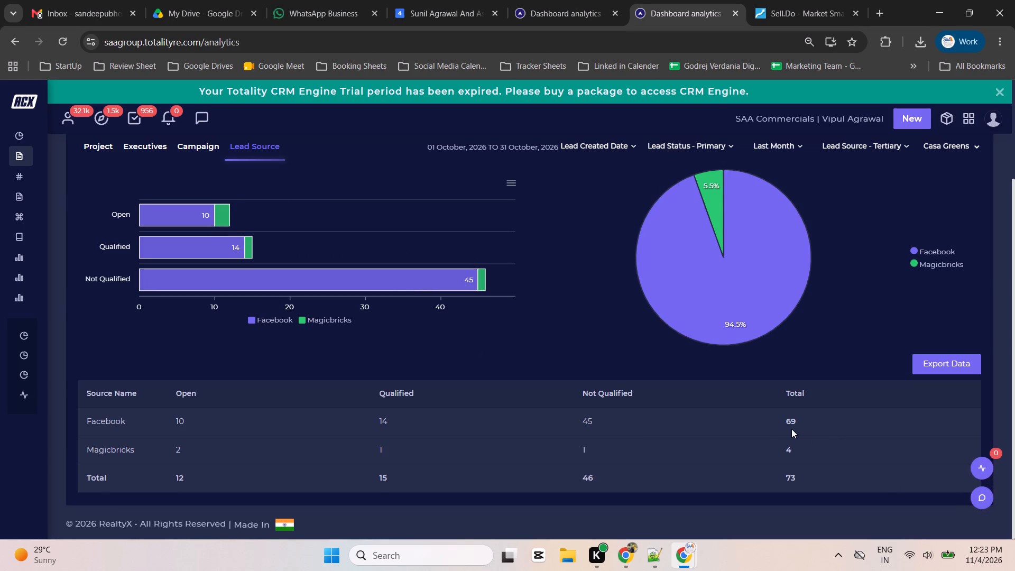
{"action": "left_click_drag", "start_coordinate": [791, 429], "coordinate": [780, 428]}
{"action": "key", "text": "ctrl+c"}
{"action": "key", "text": "ctrl+c"}
{"action": "key", "text": "alt+Tab"}
{"action": "left_click", "coordinate": [167, 236]}
{"action": "key", "text": "ctrl+shift+v"}
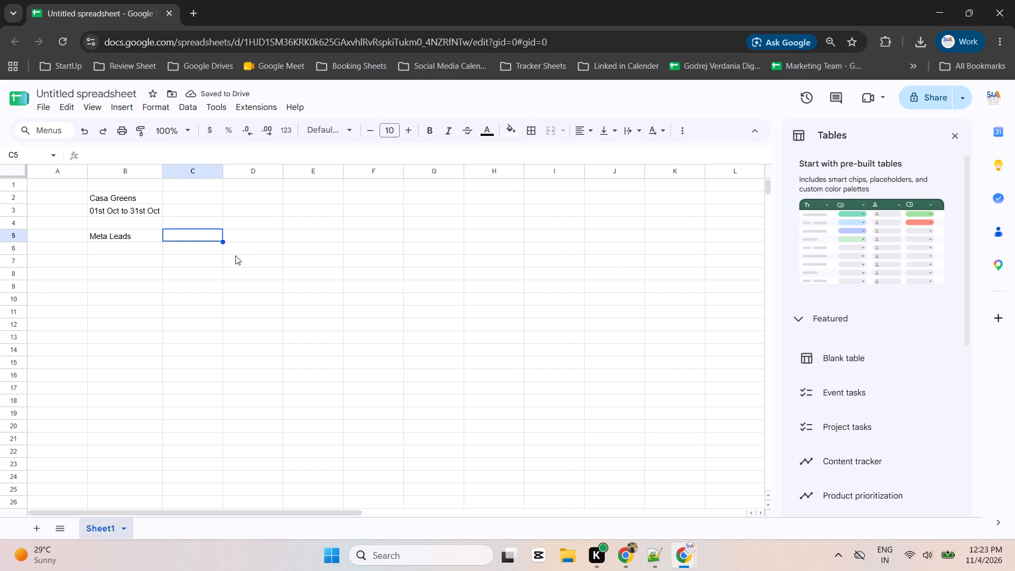
Copy Facebook's Not Qualified count, 45, from the Casa Greens lead source table in the CRM analytics.
{"action": "key", "text": "alt+Tab"}
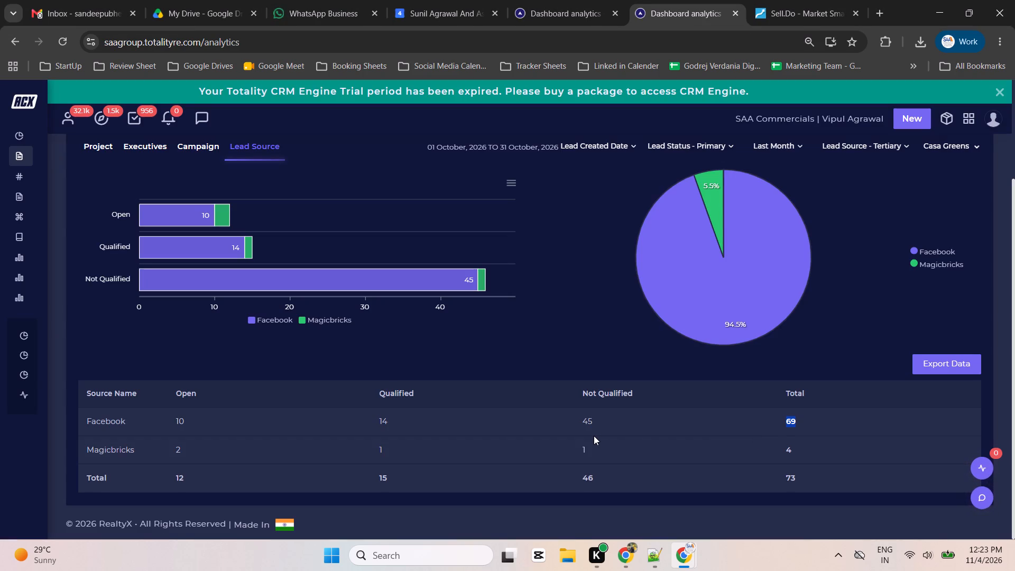
{"action": "left_click_drag", "start_coordinate": [593, 425], "coordinate": [585, 424]}
{"action": "key", "text": "ctrl+c"}
{"action": "key", "text": "ctrl+c"}
{"action": "left_click", "coordinate": [651, 430]}
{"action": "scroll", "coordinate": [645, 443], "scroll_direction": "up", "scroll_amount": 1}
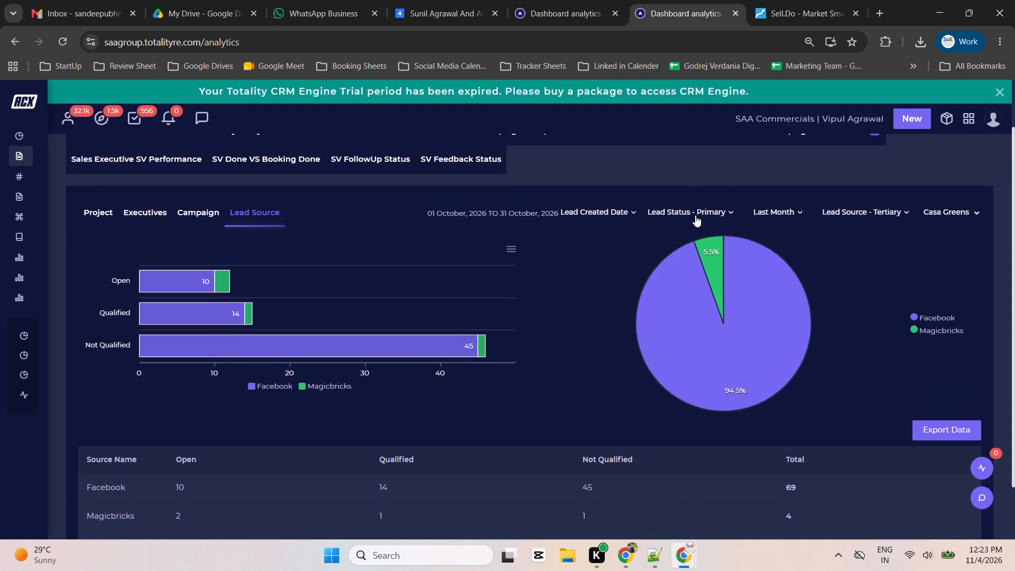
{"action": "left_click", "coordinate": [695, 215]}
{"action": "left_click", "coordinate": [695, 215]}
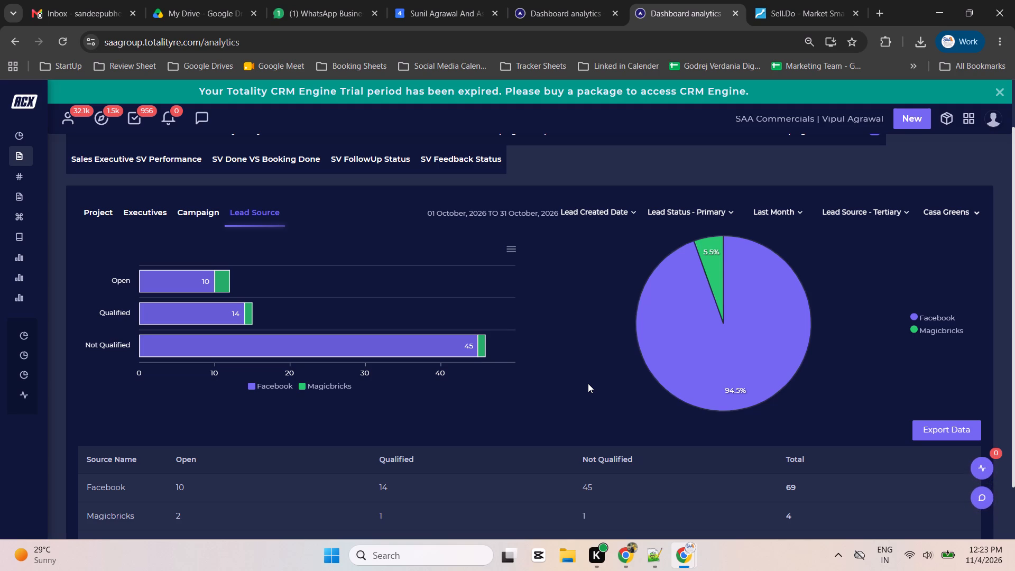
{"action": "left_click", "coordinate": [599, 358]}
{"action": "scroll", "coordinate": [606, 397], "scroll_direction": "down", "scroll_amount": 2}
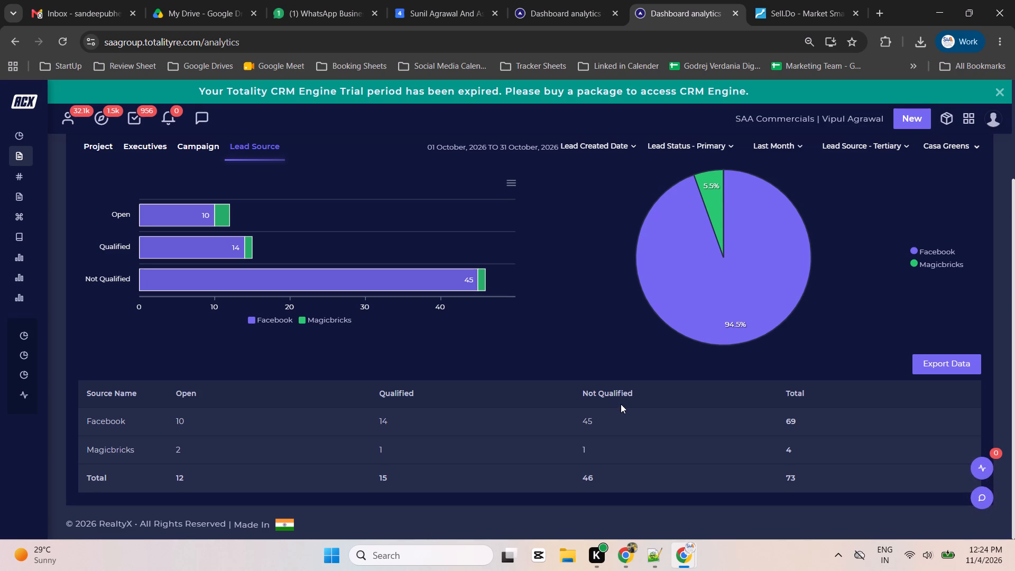
Open the CRM's Leads list.
{"action": "left_click", "coordinate": [66, 118]}
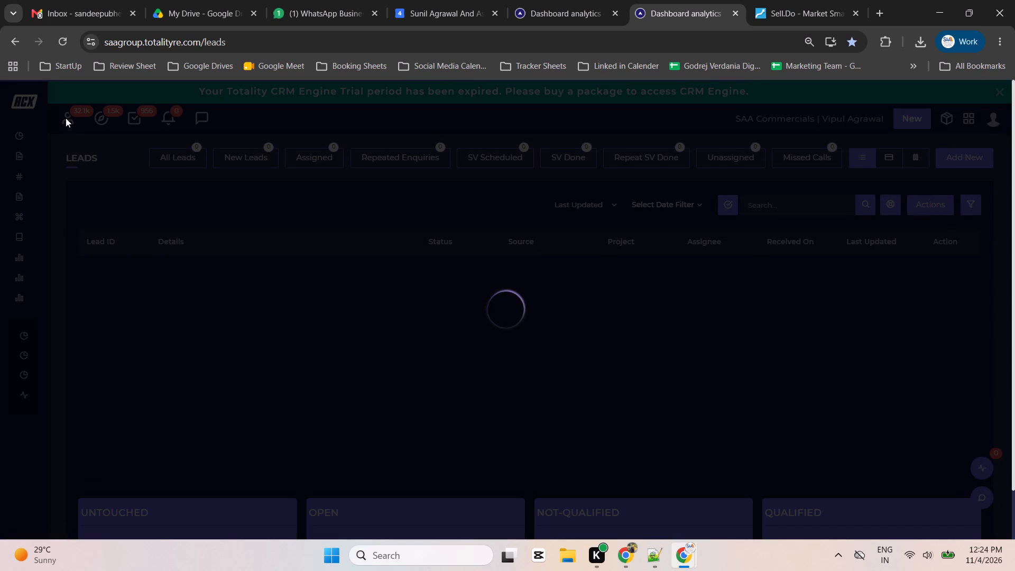
In the leads filter, set the date type to Created Date and the range from 01 October 2026 to 31 October 2026.
{"action": "left_click", "coordinate": [963, 208]}
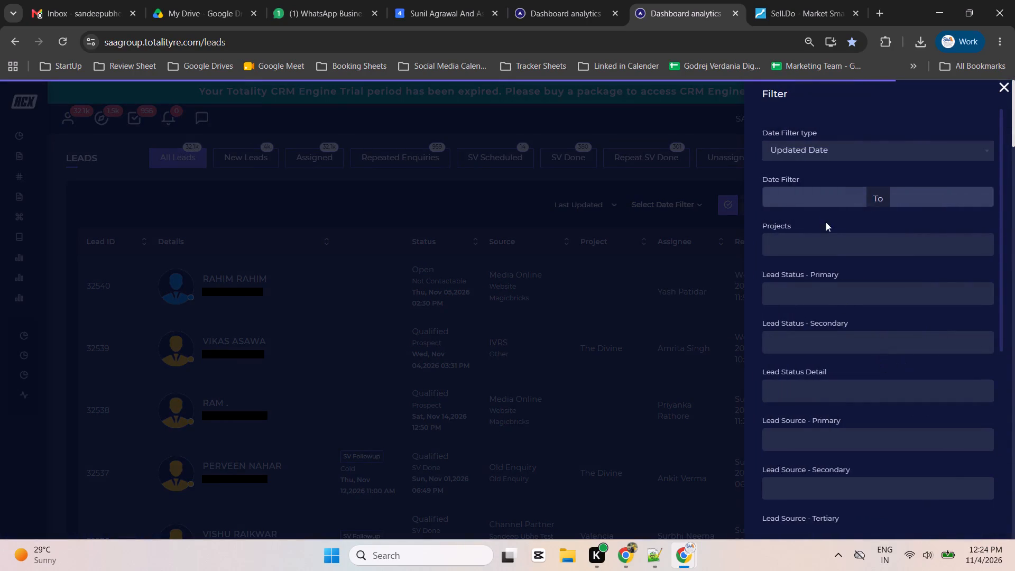
{"action": "left_click", "coordinate": [813, 155]}
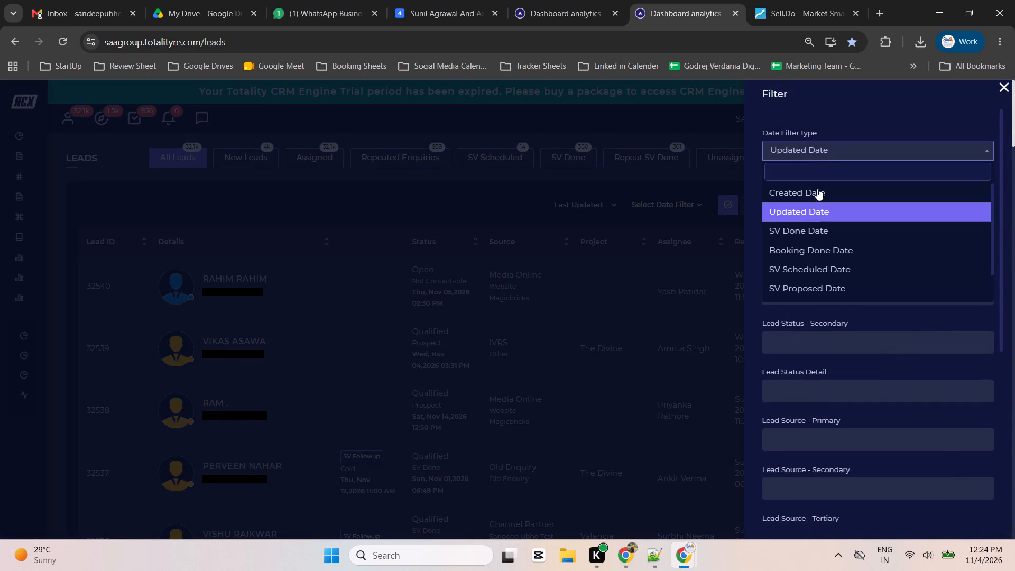
{"action": "left_click", "coordinate": [818, 191]}
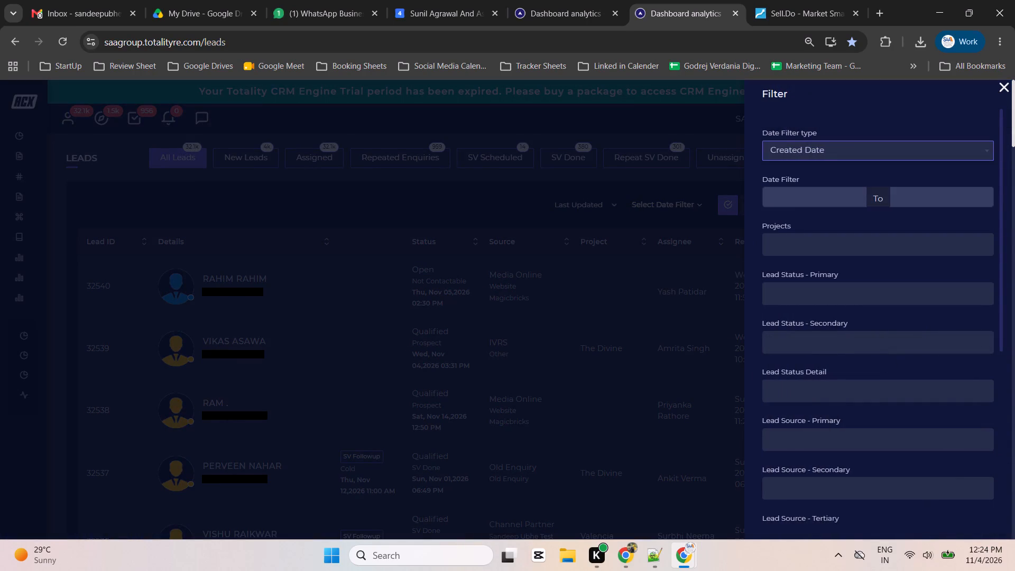
{"action": "left_click", "coordinate": [801, 198]}
{"action": "left_click", "coordinate": [430, 188]}
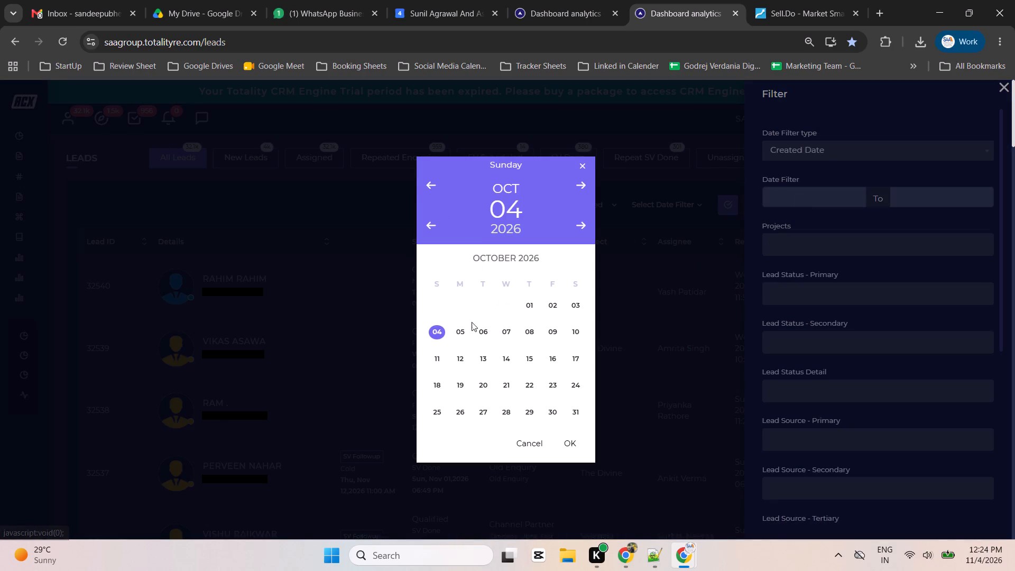
{"action": "left_click", "coordinate": [529, 305]}
{"action": "left_click", "coordinate": [569, 448]}
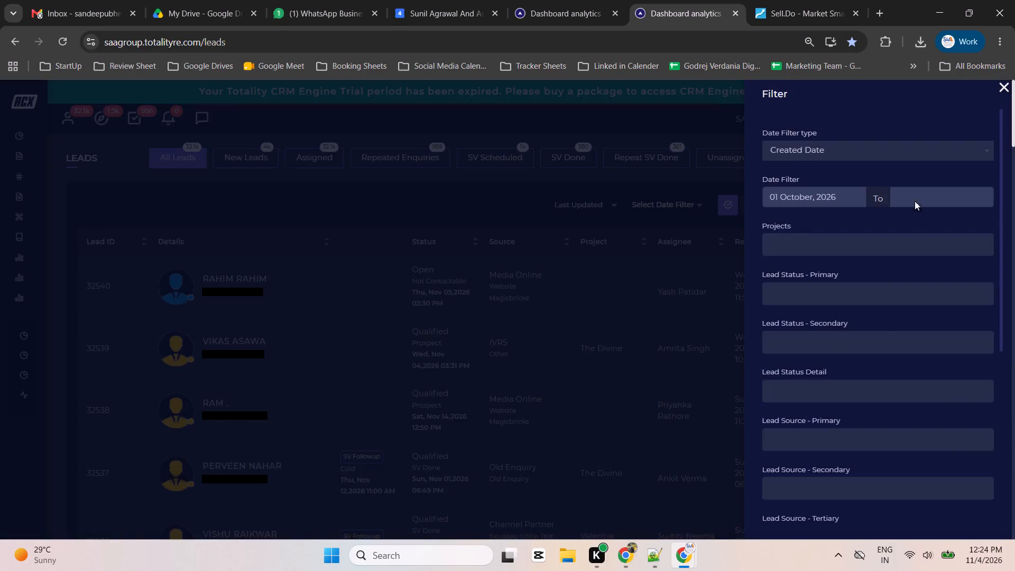
{"action": "left_click", "coordinate": [915, 201]}
{"action": "left_click", "coordinate": [430, 185]}
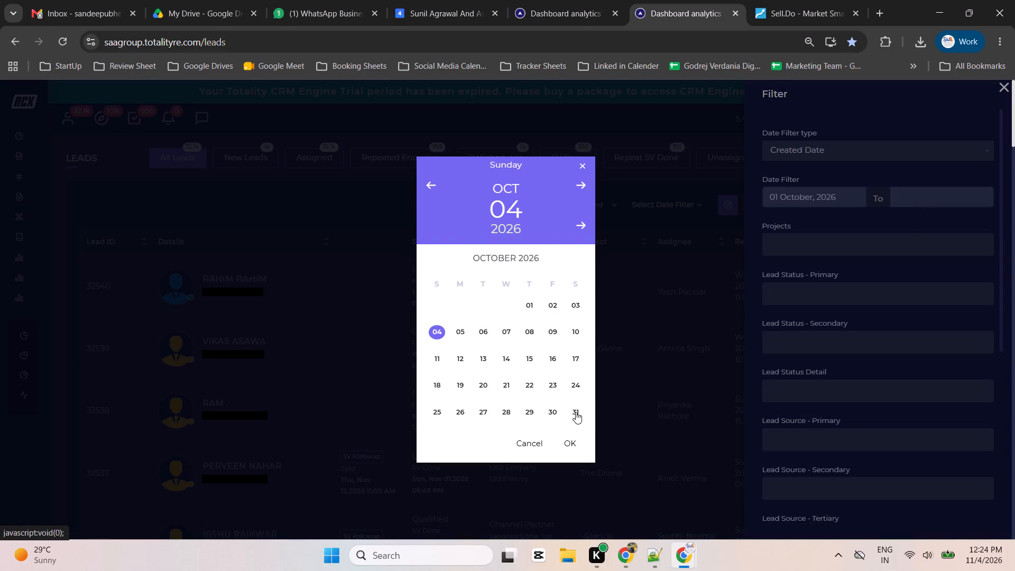
{"action": "left_click", "coordinate": [575, 408]}
{"action": "left_click", "coordinate": [570, 443]}
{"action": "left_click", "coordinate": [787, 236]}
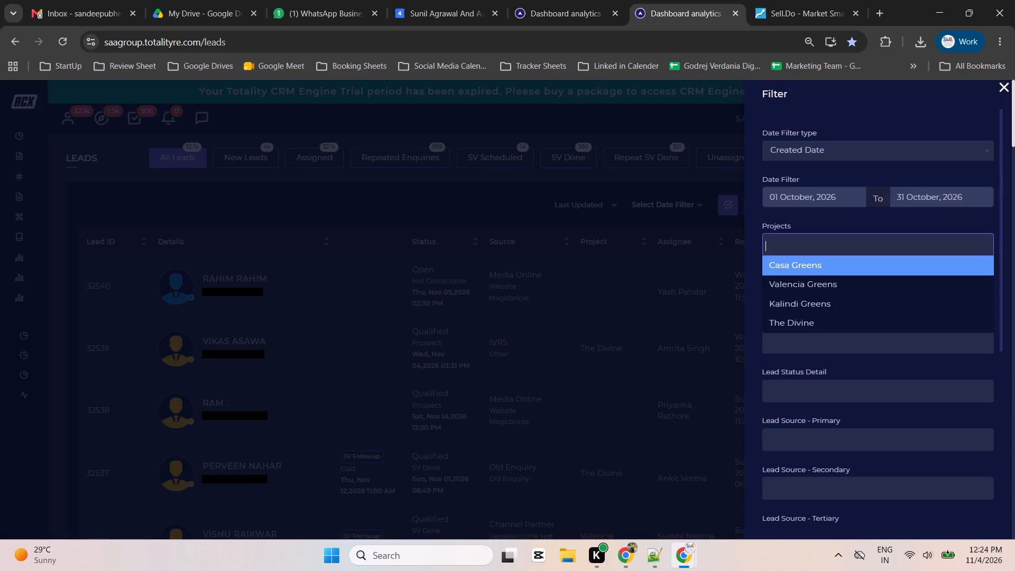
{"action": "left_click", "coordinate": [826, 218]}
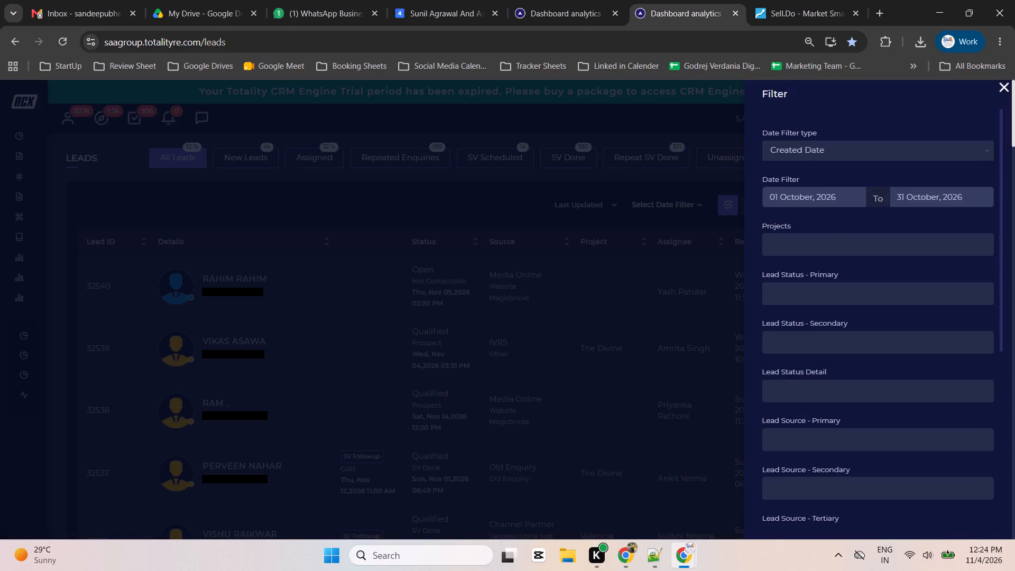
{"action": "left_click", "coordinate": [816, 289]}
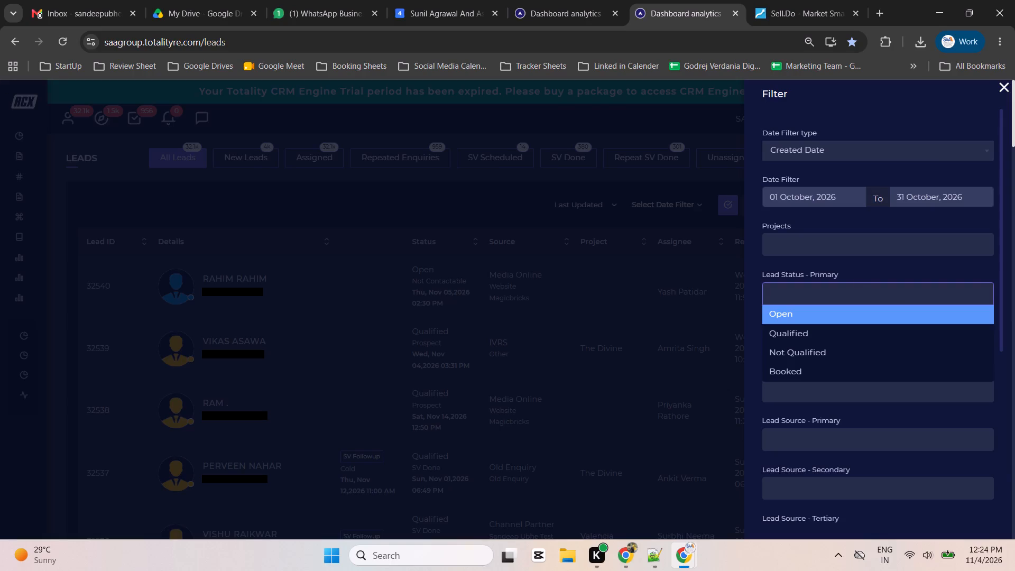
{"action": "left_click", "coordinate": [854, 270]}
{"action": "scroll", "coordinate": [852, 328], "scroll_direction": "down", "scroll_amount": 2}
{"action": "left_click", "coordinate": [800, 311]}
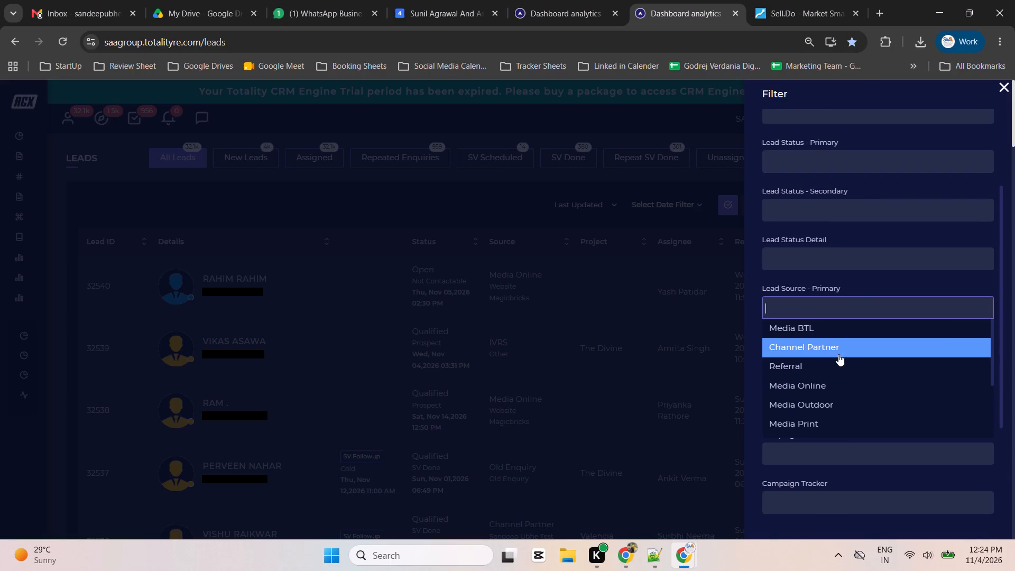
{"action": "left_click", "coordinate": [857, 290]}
Set the user role in the leads filter to Pre Sales Manager.
{"action": "scroll", "coordinate": [844, 323], "scroll_direction": "down", "scroll_amount": 4}
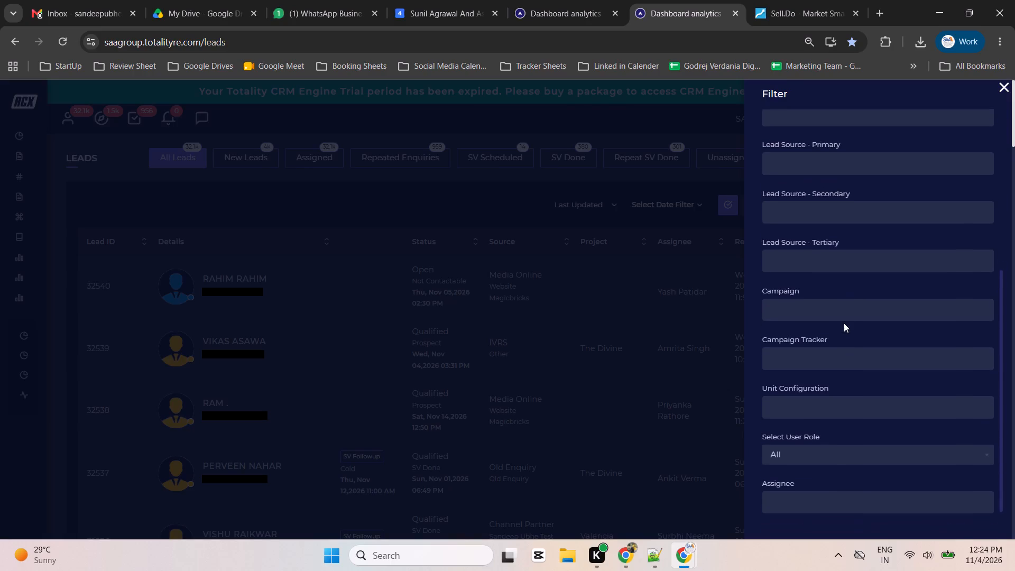
{"action": "scroll", "coordinate": [844, 323], "scroll_direction": "down", "scroll_amount": 1}
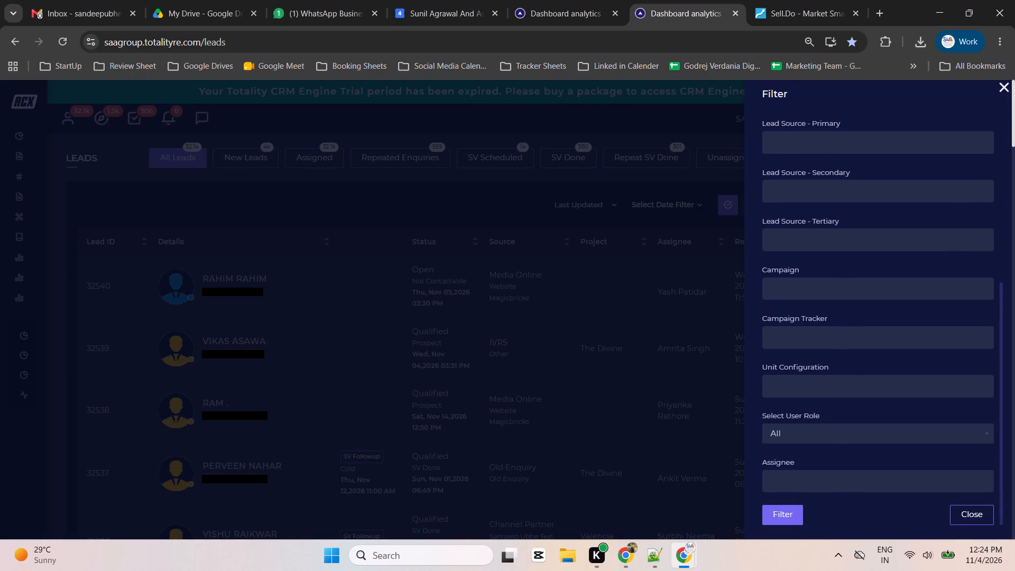
{"action": "left_click", "coordinate": [803, 431]}
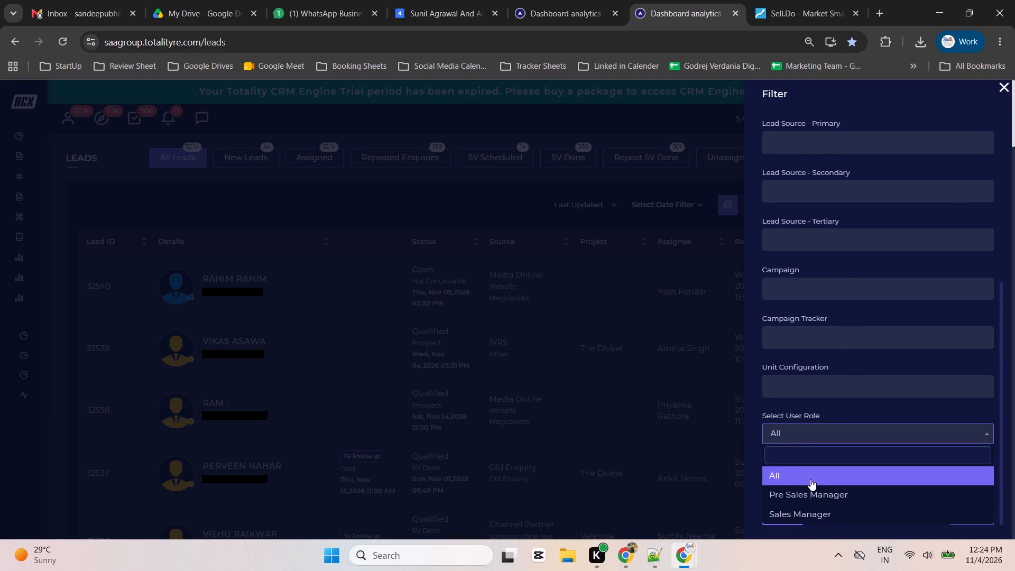
{"action": "left_click", "coordinate": [842, 362]}
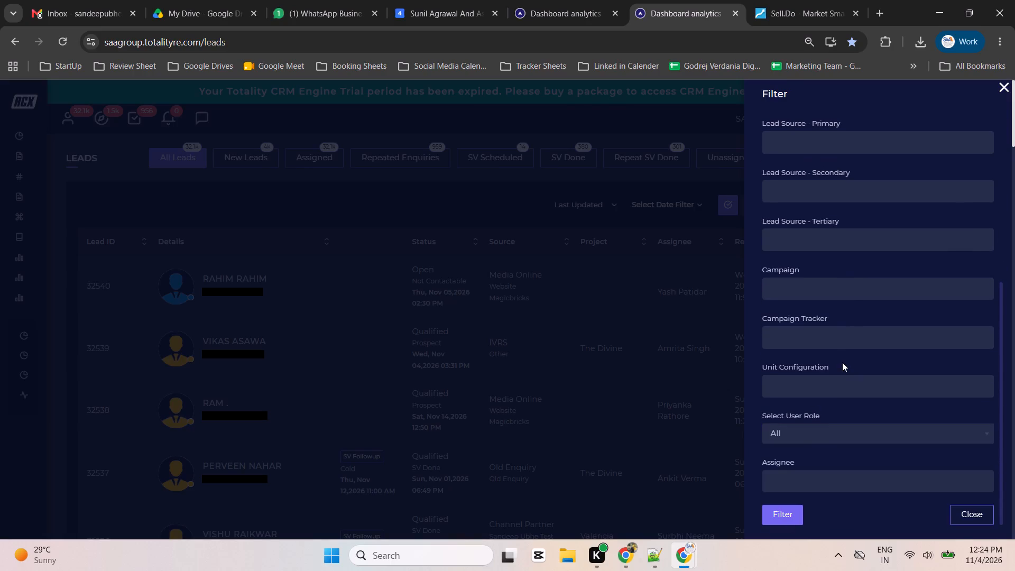
{"action": "left_click", "coordinate": [817, 447]}
{"action": "left_click", "coordinate": [815, 437]}
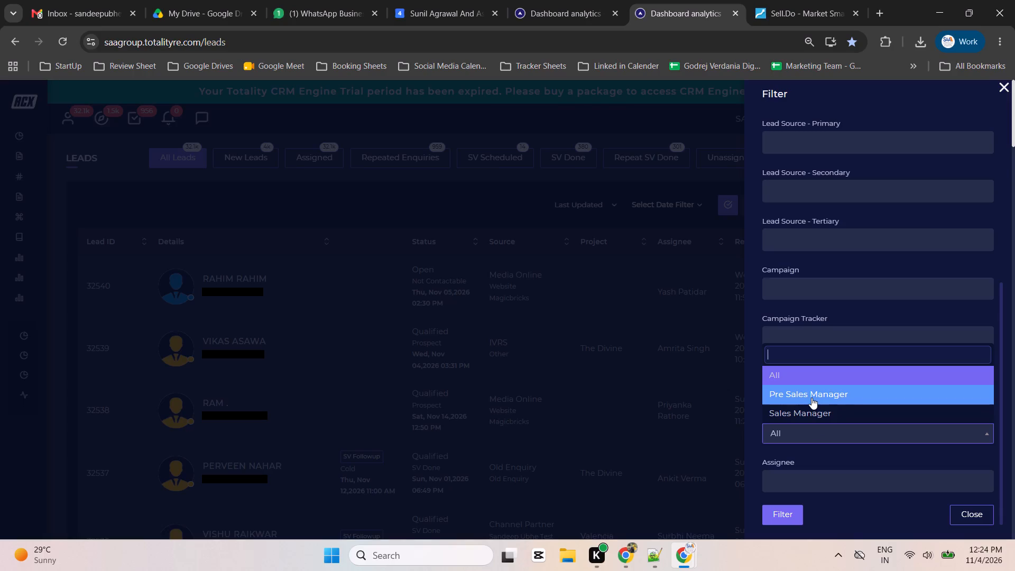
{"action": "left_click", "coordinate": [811, 398]}
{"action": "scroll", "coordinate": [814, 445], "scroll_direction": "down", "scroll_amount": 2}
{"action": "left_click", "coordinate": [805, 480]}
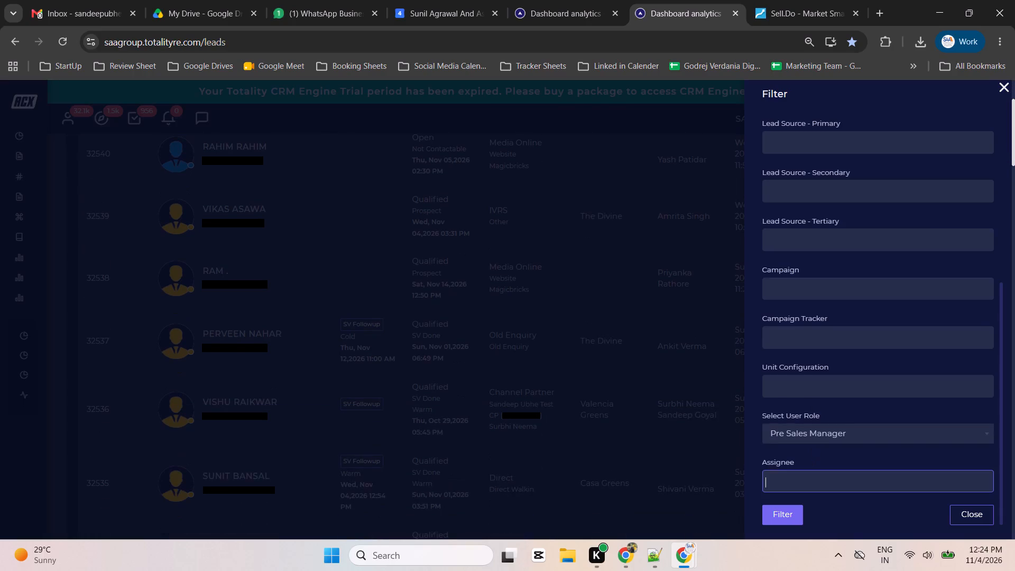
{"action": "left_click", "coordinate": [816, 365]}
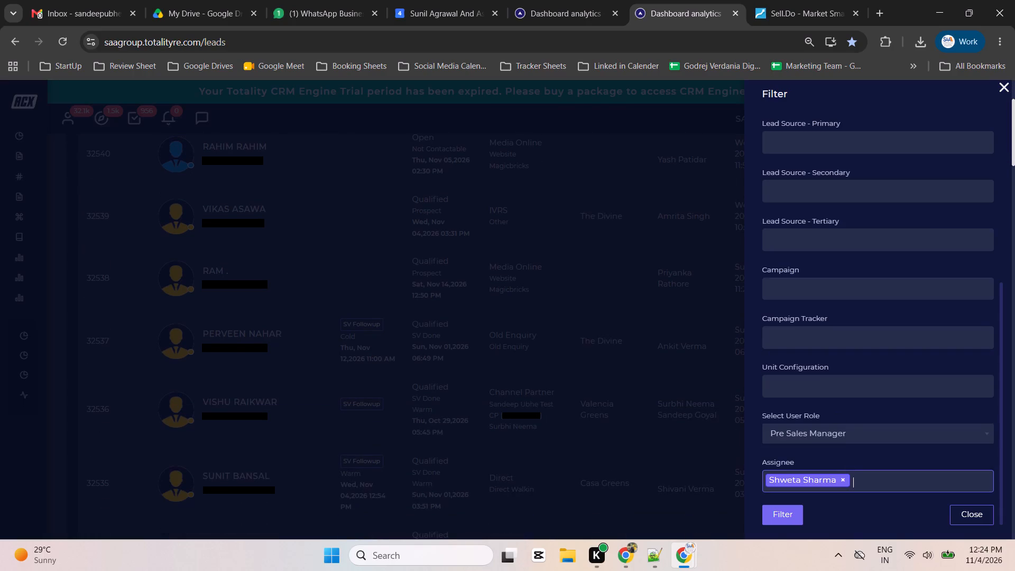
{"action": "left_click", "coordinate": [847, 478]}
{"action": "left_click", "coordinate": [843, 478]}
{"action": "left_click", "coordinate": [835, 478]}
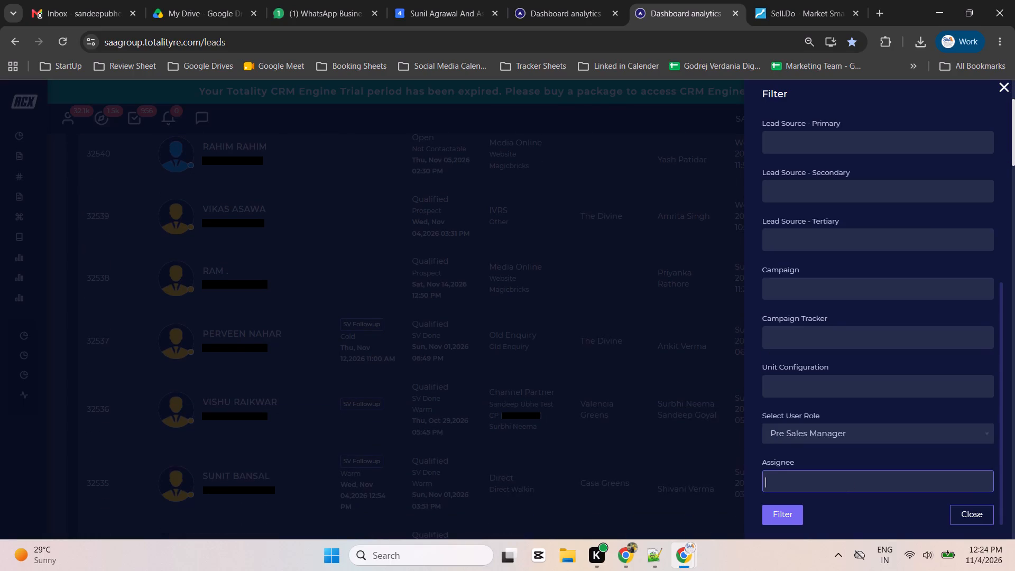
Choose the pre-sales managers Riya, Priyanka and Amrita as assignees and apply the leads filter.
{"action": "left_click", "coordinate": [835, 478]}
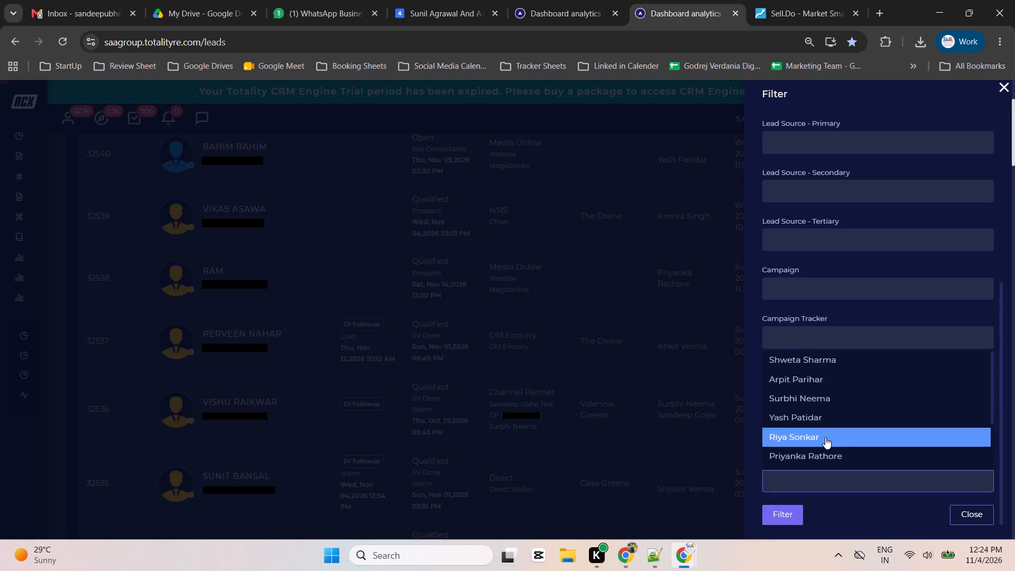
{"action": "left_click", "coordinate": [825, 437]}
{"action": "left_click", "coordinate": [880, 481]}
{"action": "left_click", "coordinate": [856, 453]}
{"action": "left_click", "coordinate": [924, 483]}
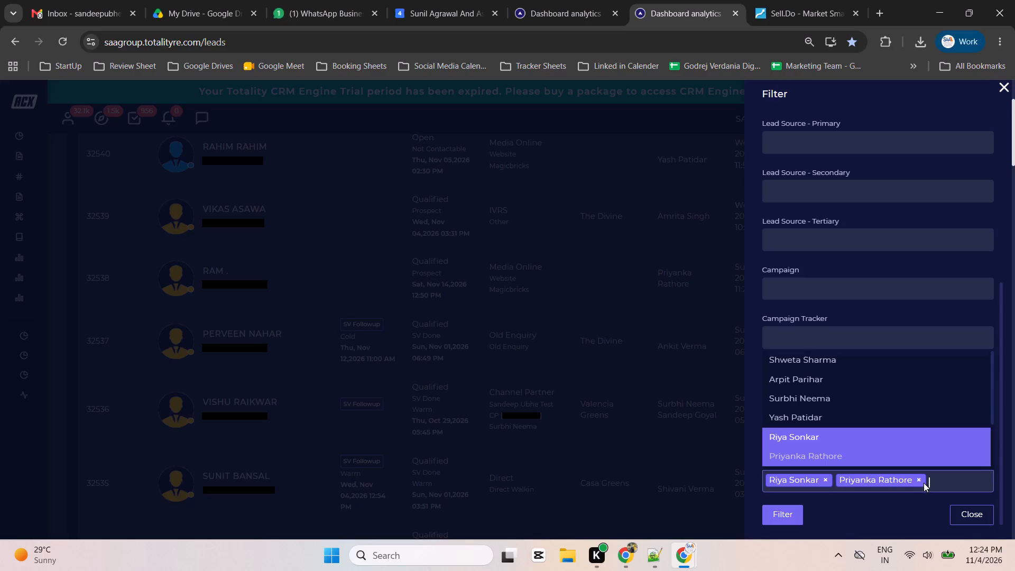
{"action": "scroll", "coordinate": [820, 438], "scroll_direction": "down", "scroll_amount": 1}
{"action": "left_click", "coordinate": [836, 412]}
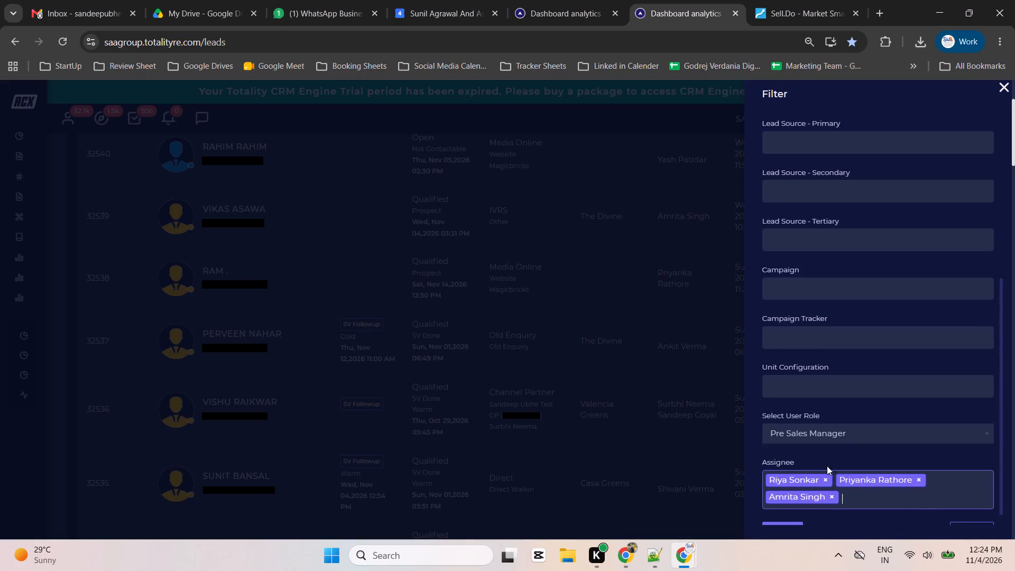
{"action": "scroll", "coordinate": [818, 484], "scroll_direction": "down", "scroll_amount": 1}
{"action": "left_click", "coordinate": [785, 514]}
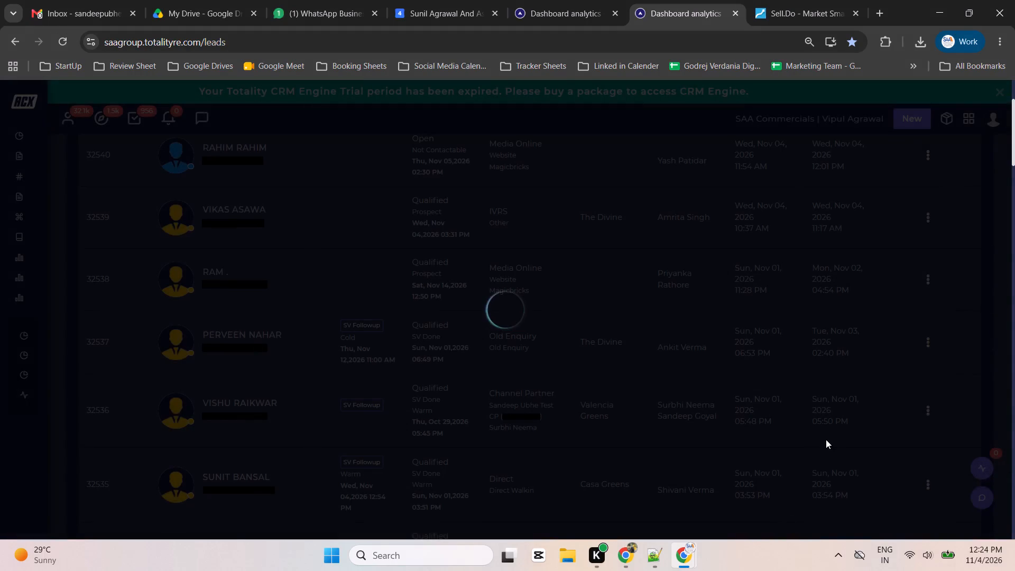
Reopen the leads filter, check its date range, role and assignee criteria, and reapply it.
{"action": "scroll", "coordinate": [811, 403], "scroll_direction": "up", "scroll_amount": 6}
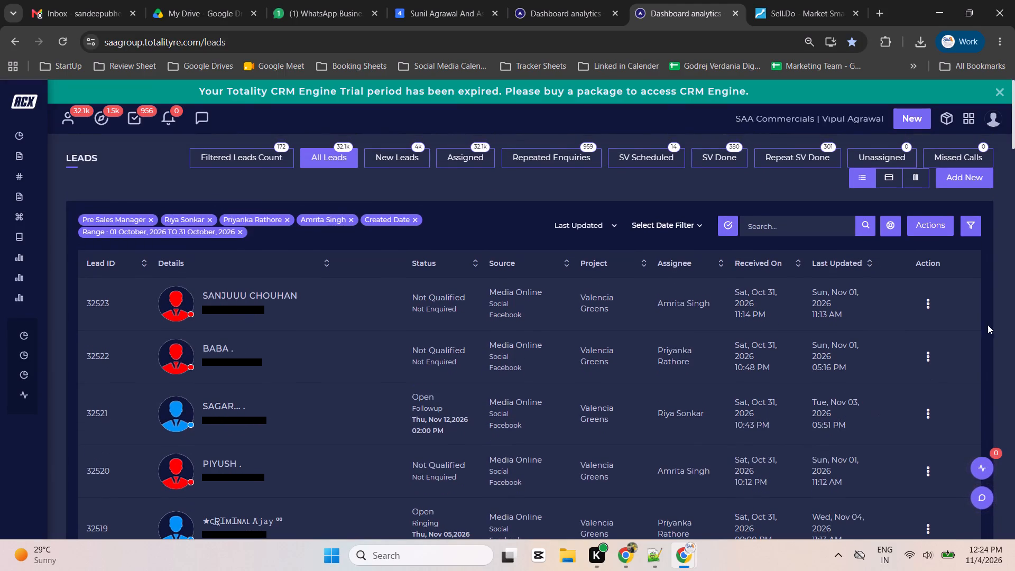
{"action": "left_click", "coordinate": [972, 218]}
{"action": "scroll", "coordinate": [907, 371], "scroll_direction": "up", "scroll_amount": 7}
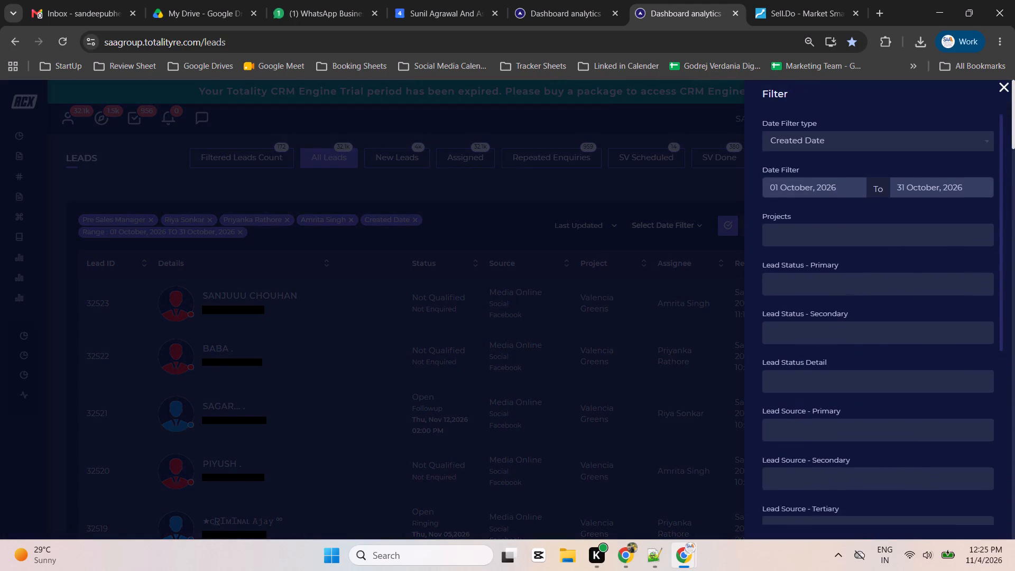
{"action": "scroll", "coordinate": [907, 371], "scroll_direction": "up", "scroll_amount": 3}
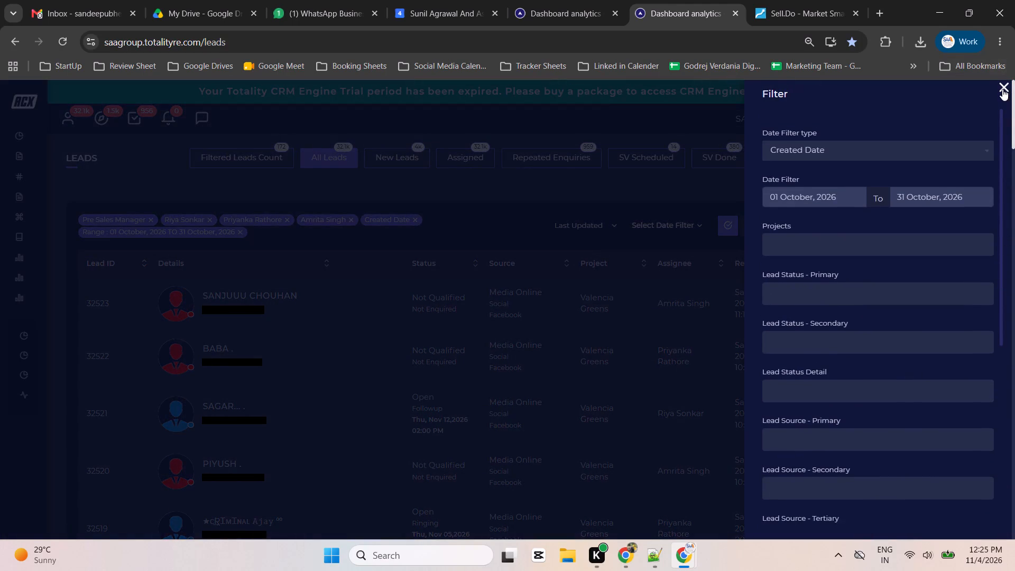
{"action": "scroll", "coordinate": [803, 370], "scroll_direction": "down", "scroll_amount": 11}
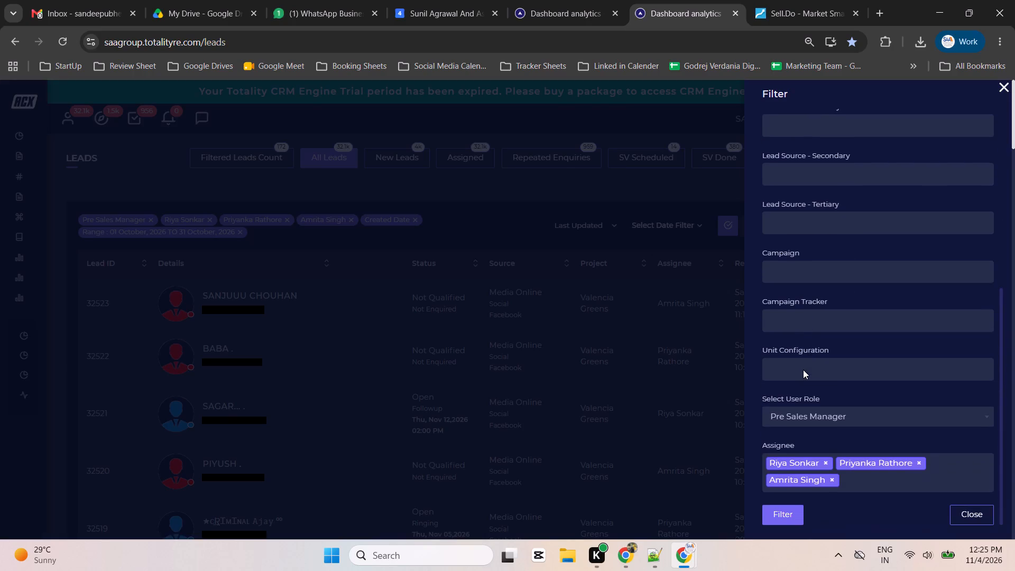
{"action": "left_click", "coordinate": [796, 521]}
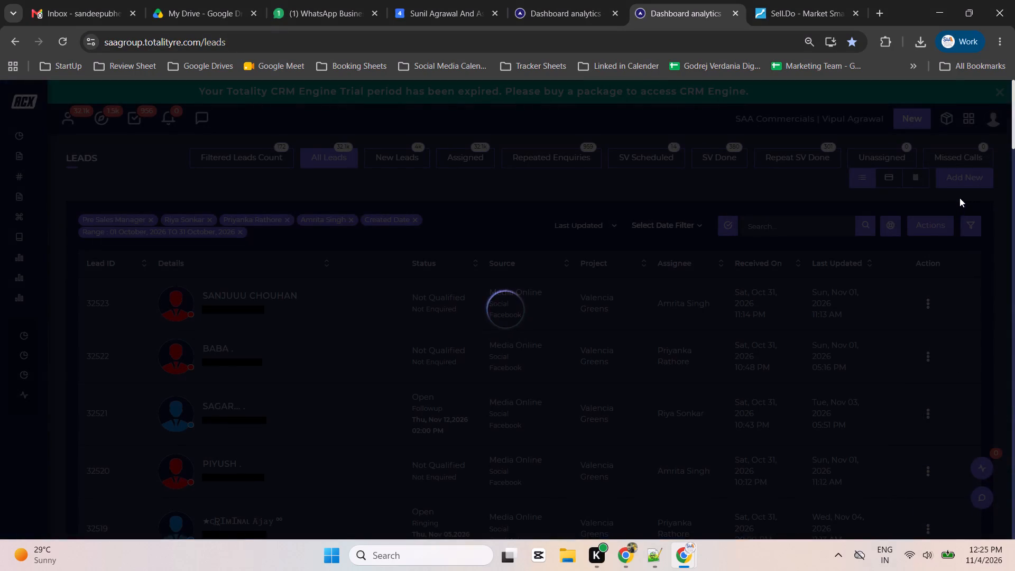
Download the filtered leads as a CSV file and open it in Excel.
{"action": "left_click", "coordinate": [937, 228]}
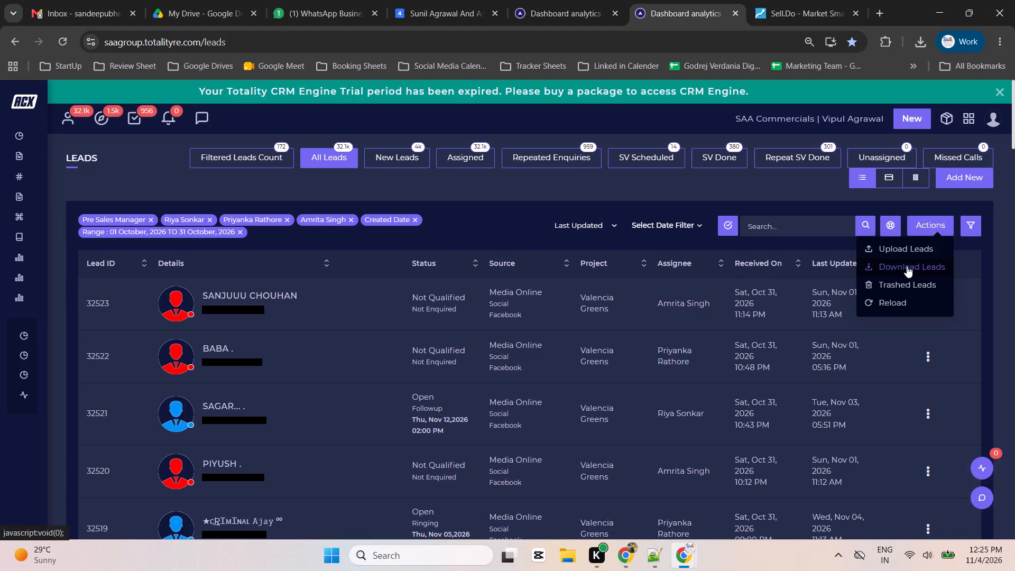
{"action": "left_click", "coordinate": [907, 266]}
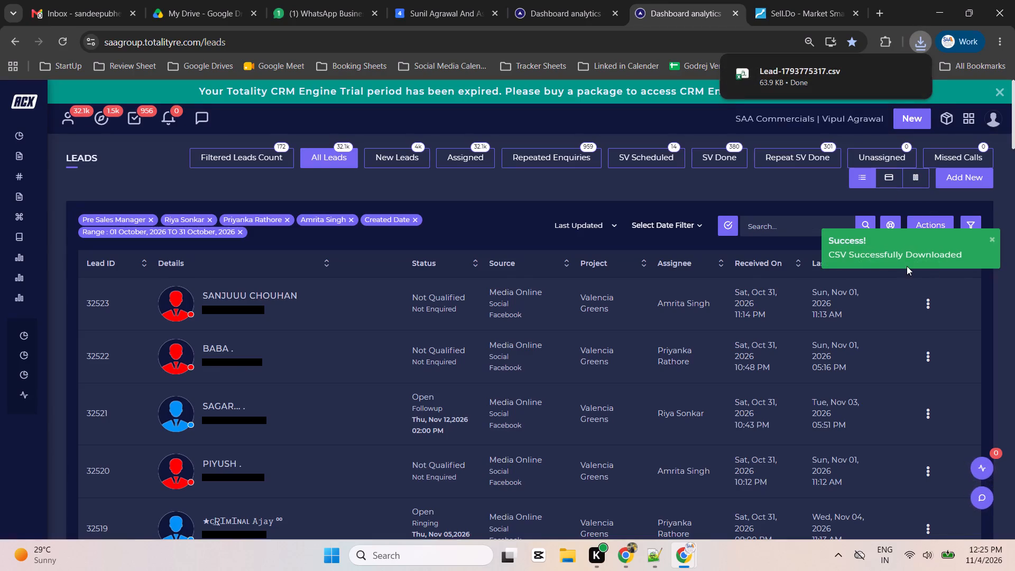
{"action": "left_click", "coordinate": [797, 87]}
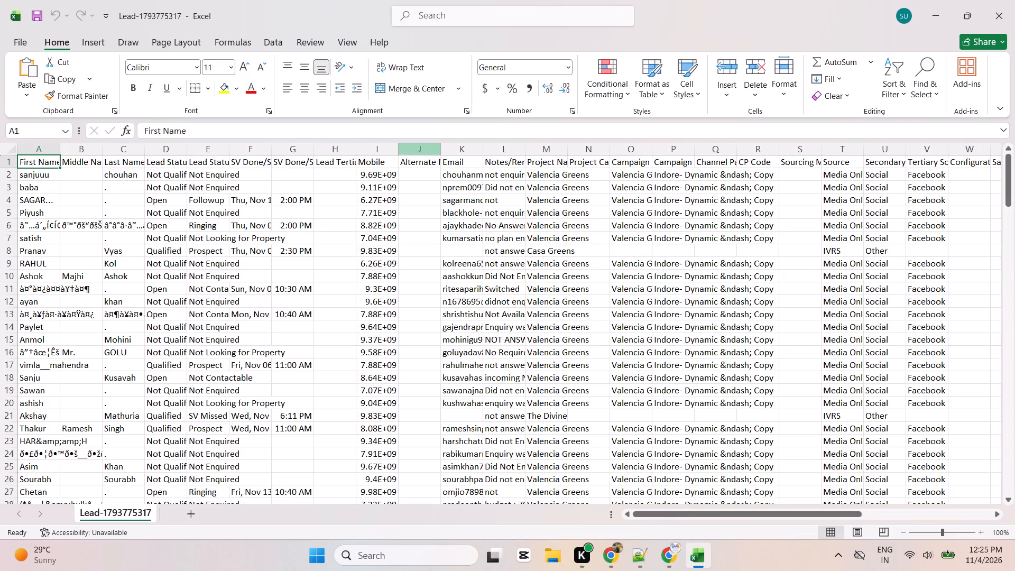
Autofit the widths of the Mobile and Pre Sales Manager columns to their contents.
{"action": "double_click", "coordinate": [400, 150]}
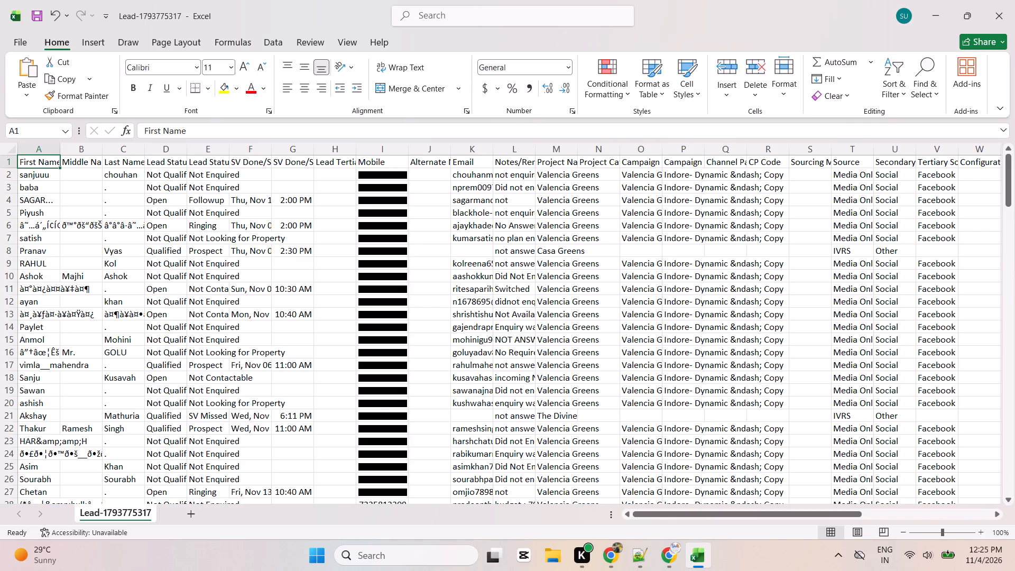
{"action": "scroll", "coordinate": [753, 265], "scroll_direction": "left", "scroll_amount": 5}
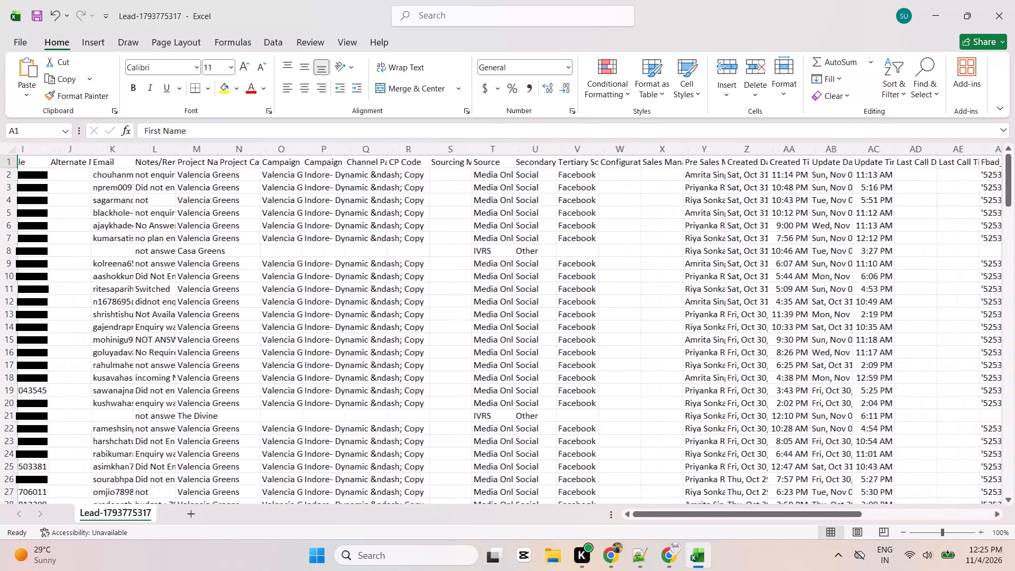
{"action": "scroll", "coordinate": [753, 265], "scroll_direction": "left", "scroll_amount": 1}
{"action": "double_click", "coordinate": [745, 149]}
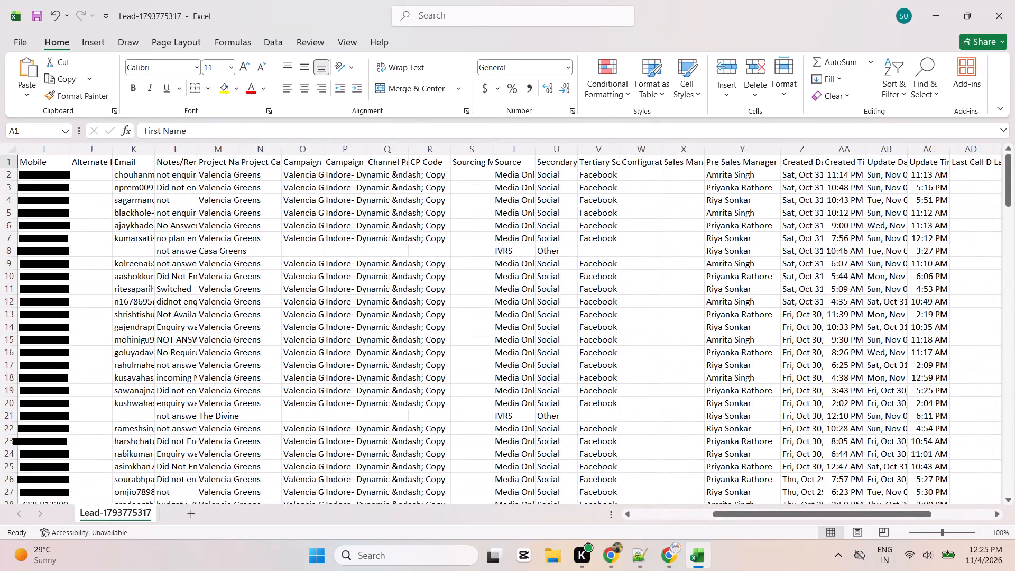
Examine the exported leads from the header row down to the last row, focusing on the Pre Sales Manager column.
{"action": "left_click", "coordinate": [746, 160]}
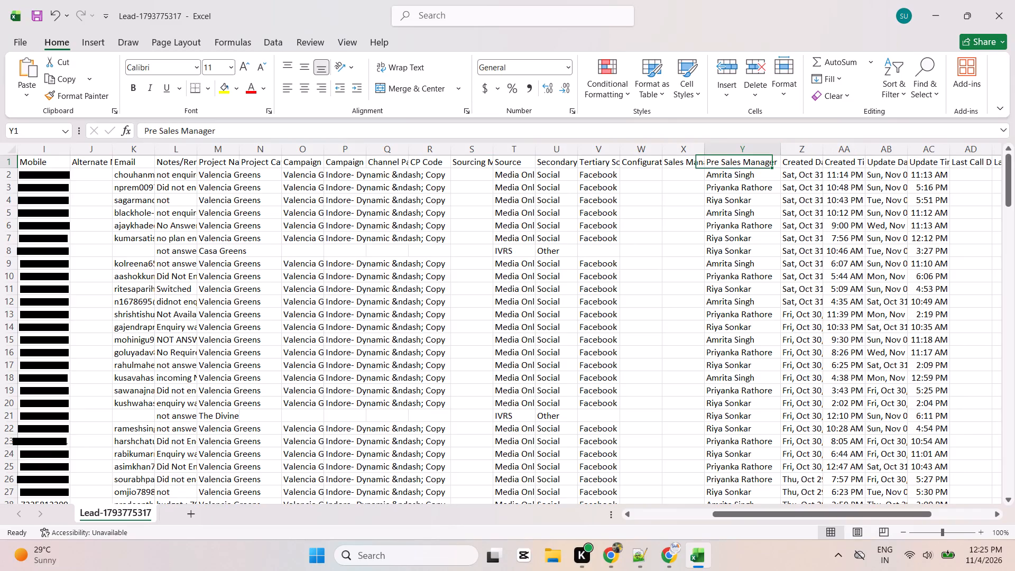
{"action": "scroll", "coordinate": [641, 325], "scroll_direction": "down", "scroll_amount": 4}
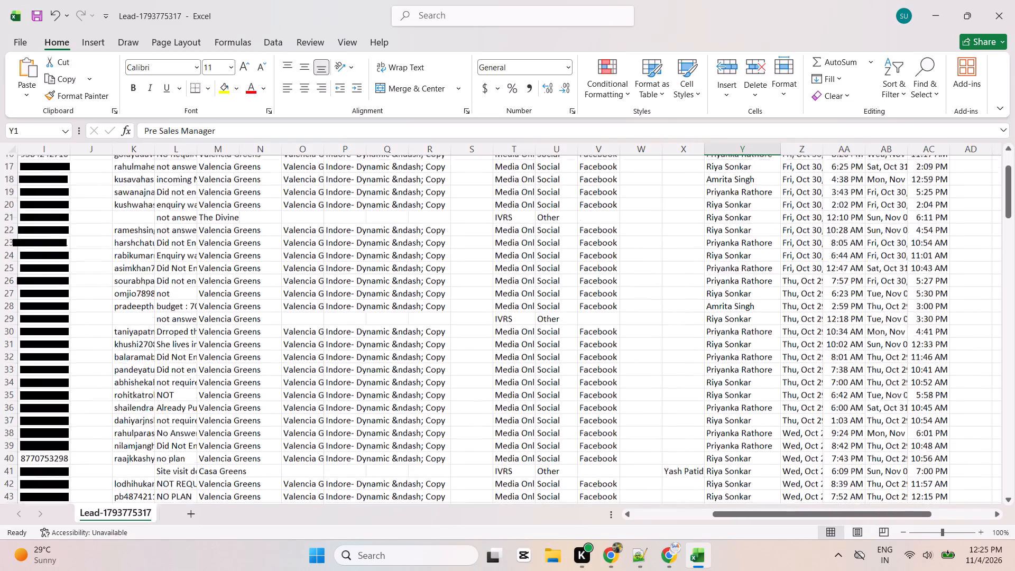
{"action": "scroll", "coordinate": [641, 325], "scroll_direction": "down", "scroll_amount": 3}
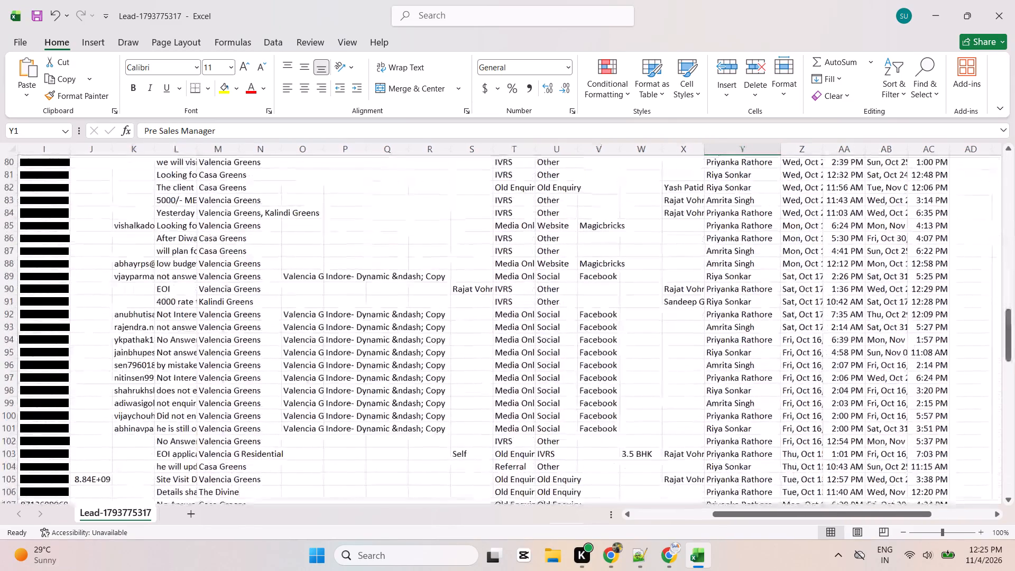
{"action": "scroll", "coordinate": [641, 325], "scroll_direction": "down", "scroll_amount": 2}
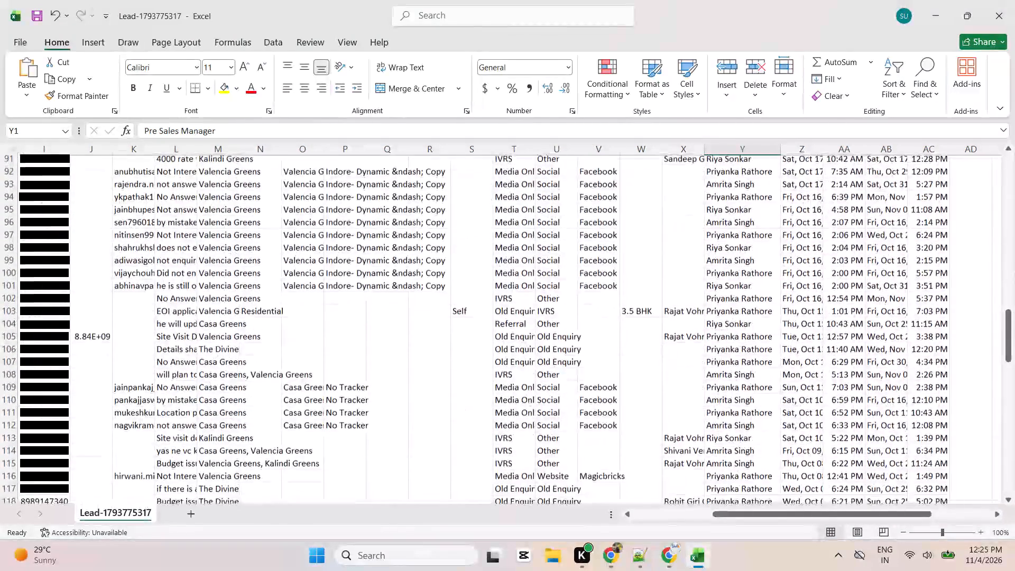
{"action": "scroll", "coordinate": [641, 325], "scroll_direction": "down", "scroll_amount": 6}
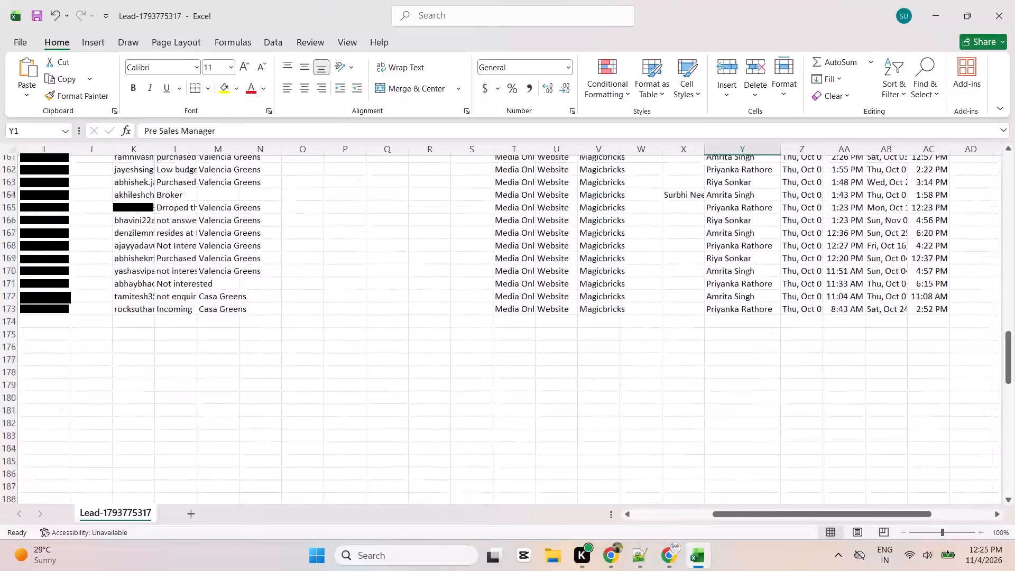
{"action": "scroll", "coordinate": [641, 325], "scroll_direction": "up", "scroll_amount": 5}
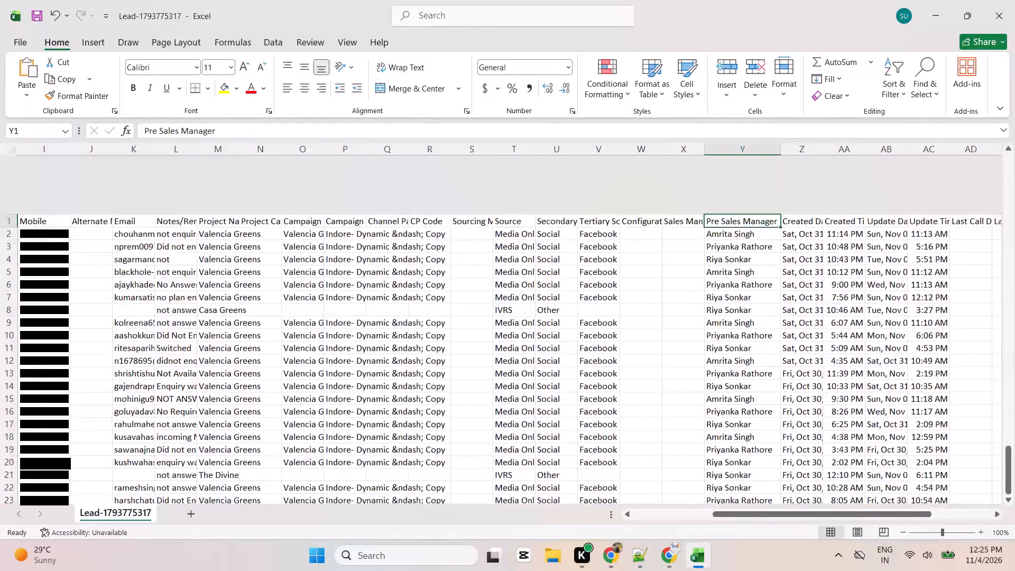
Widen the Created Date column so the complete dates can be read.
{"action": "left_click", "coordinate": [555, 161]}
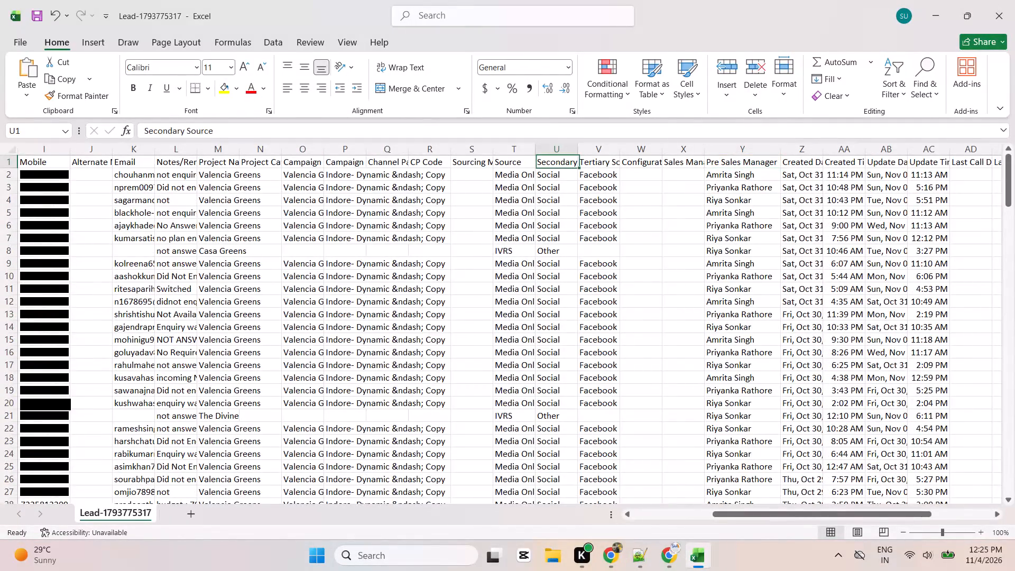
{"action": "scroll", "coordinate": [679, 284], "scroll_direction": "down", "scroll_amount": 3}
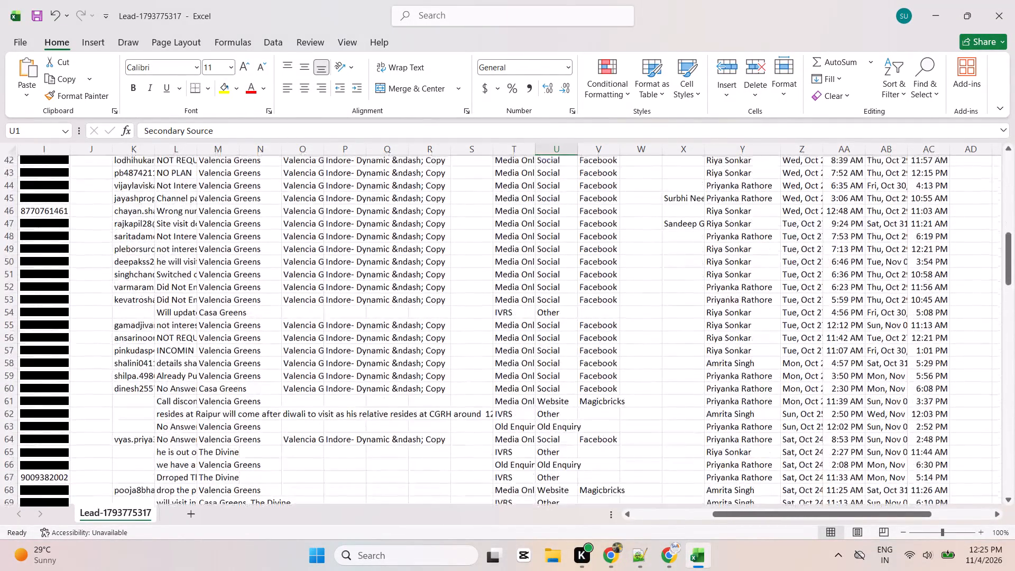
{"action": "left_click_drag", "start_coordinate": [826, 146], "coordinate": [862, 150]}
Examine the Created Date and source columns down to the last lead row.
{"action": "scroll", "coordinate": [805, 294], "scroll_direction": "down", "scroll_amount": 2}
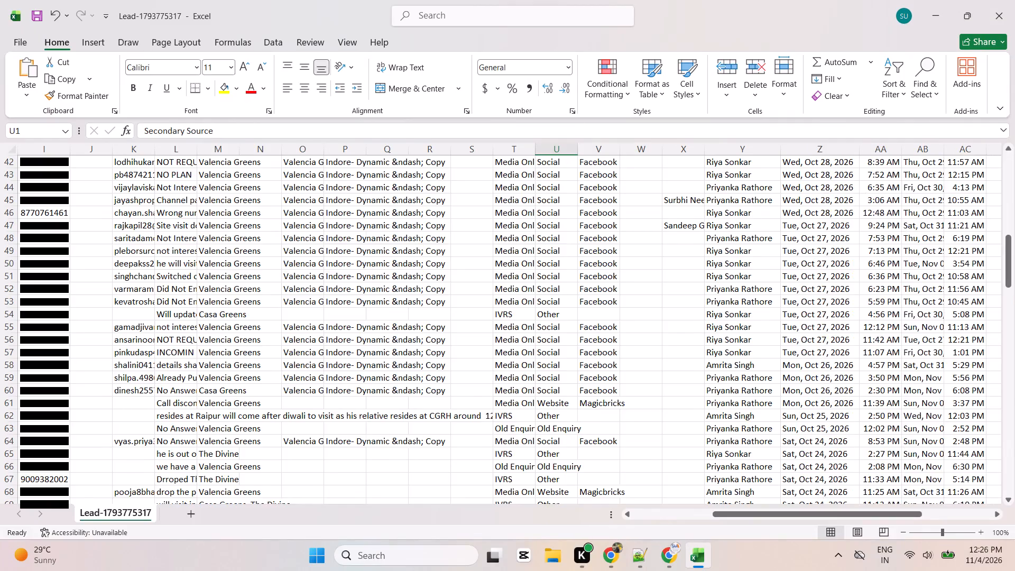
{"action": "scroll", "coordinate": [805, 294], "scroll_direction": "down", "scroll_amount": 6}
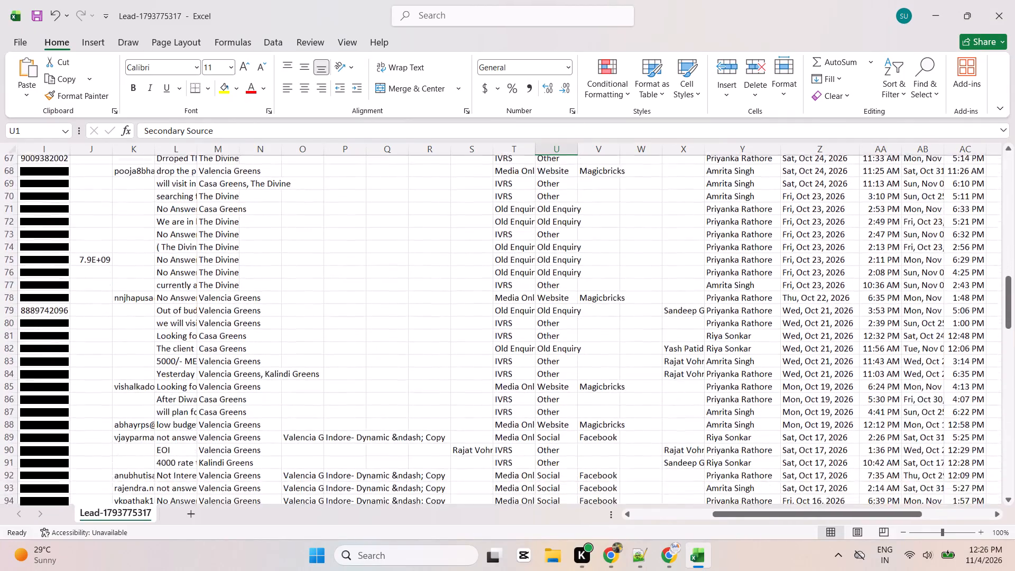
{"action": "scroll", "coordinate": [802, 283], "scroll_direction": "down", "scroll_amount": 2}
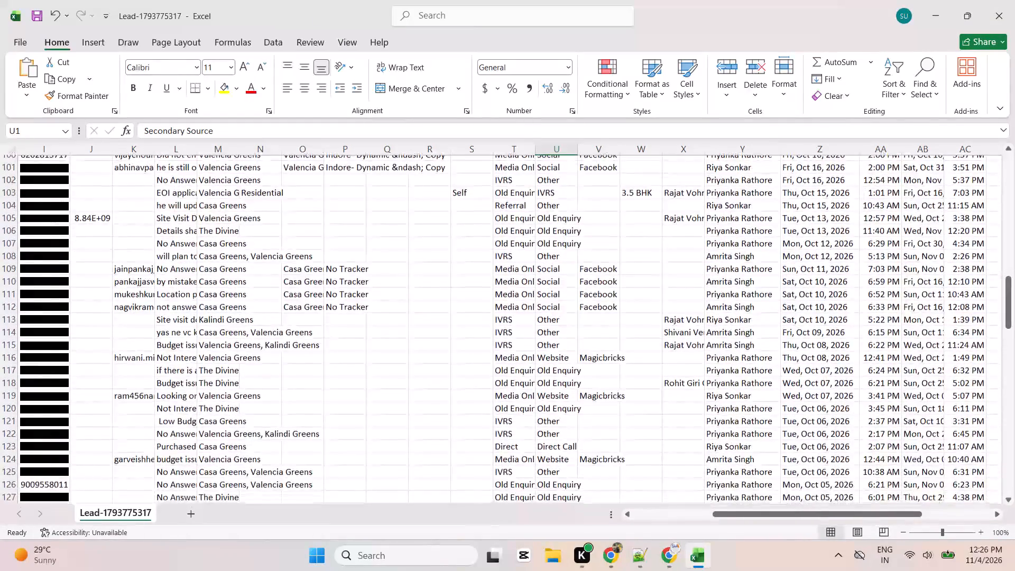
{"action": "scroll", "coordinate": [800, 277], "scroll_direction": "down", "scroll_amount": 4}
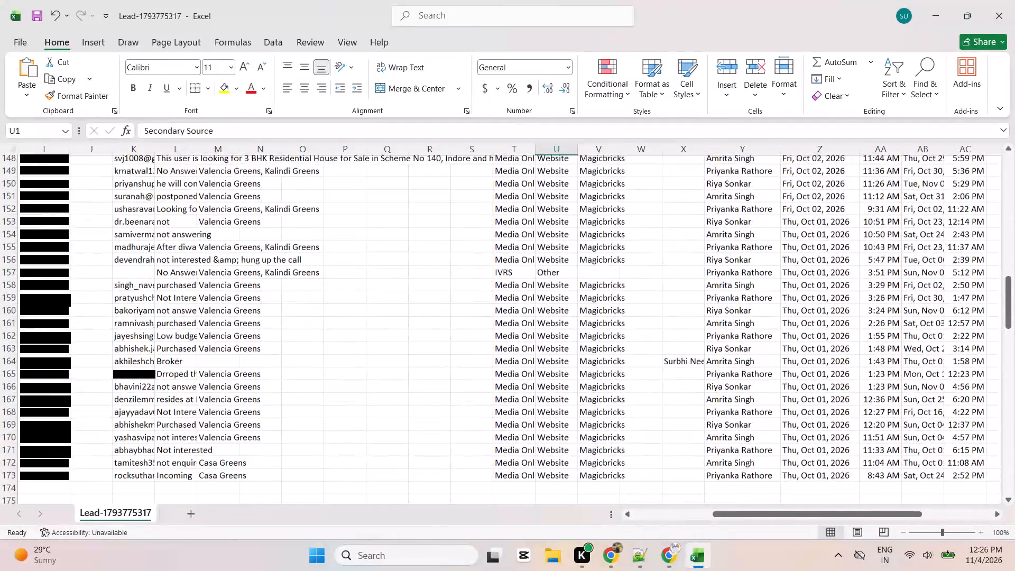
{"action": "scroll", "coordinate": [800, 277], "scroll_direction": "down", "scroll_amount": 2}
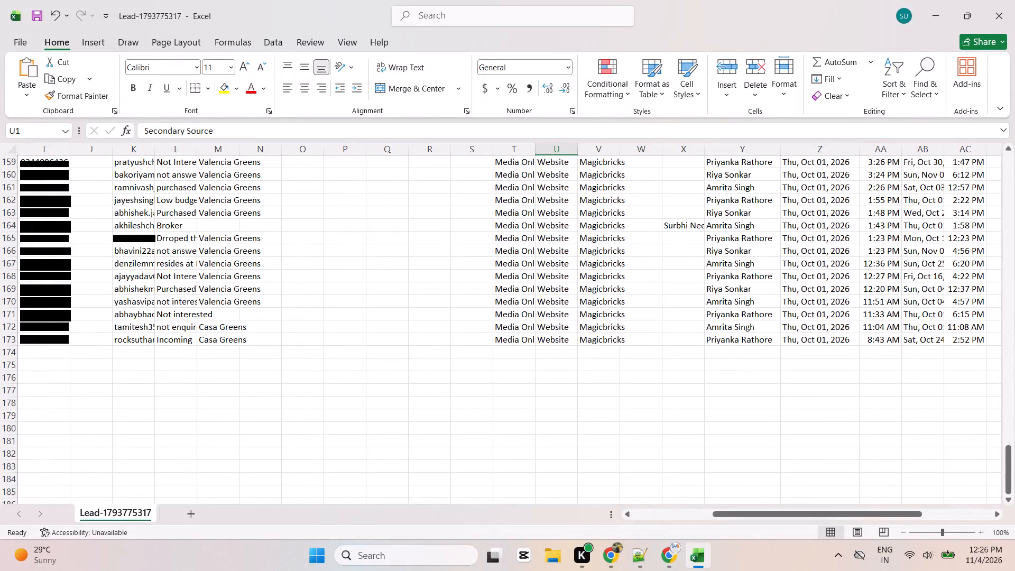
Widen the Update Date column.
{"action": "scroll", "coordinate": [905, 356], "scroll_direction": "up", "scroll_amount": 1}
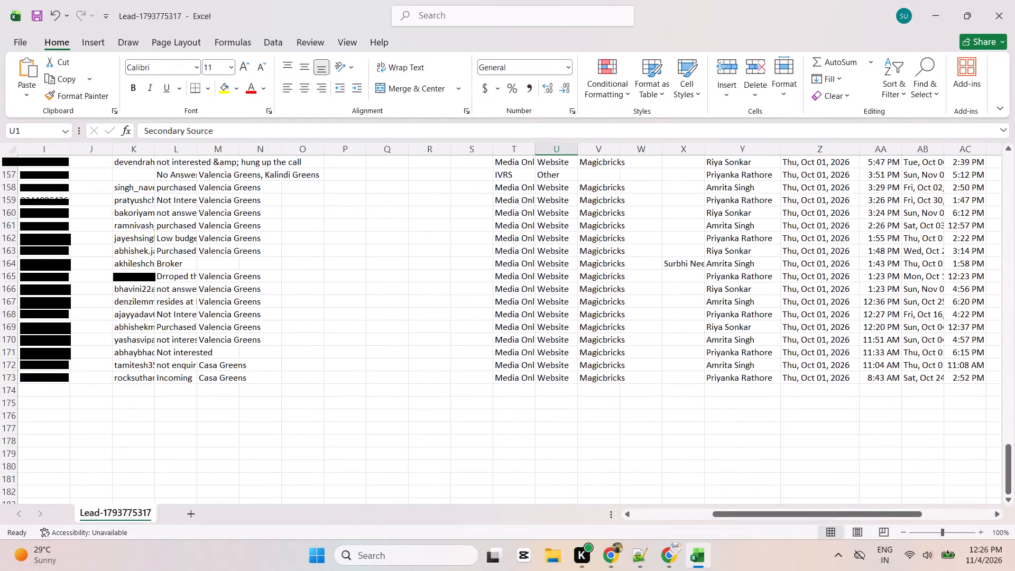
{"action": "scroll", "coordinate": [922, 347], "scroll_direction": "up", "scroll_amount": 1}
{"action": "left_click_drag", "start_coordinate": [943, 144], "coordinate": [960, 144]}
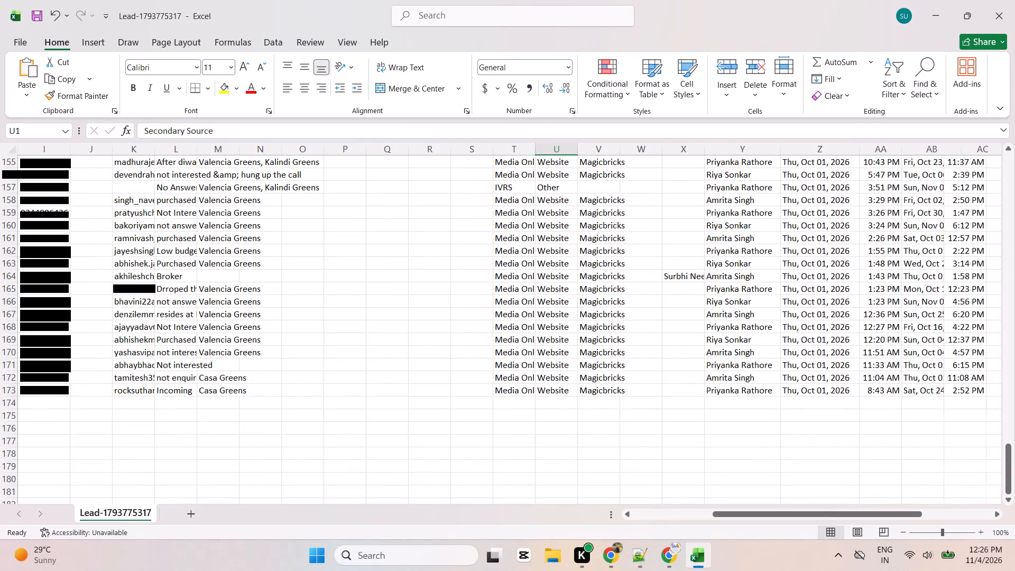
Review all exported leads from the header row to the last row, comparing project, source and created date.
{"action": "scroll", "coordinate": [946, 348], "scroll_direction": "up", "scroll_amount": 2}
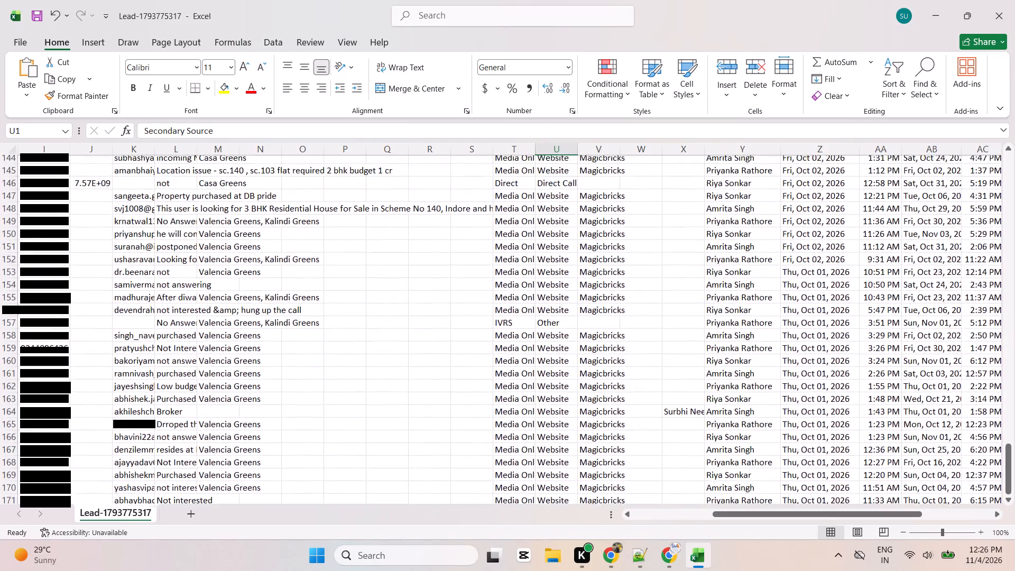
{"action": "scroll", "coordinate": [946, 348], "scroll_direction": "up", "scroll_amount": 3}
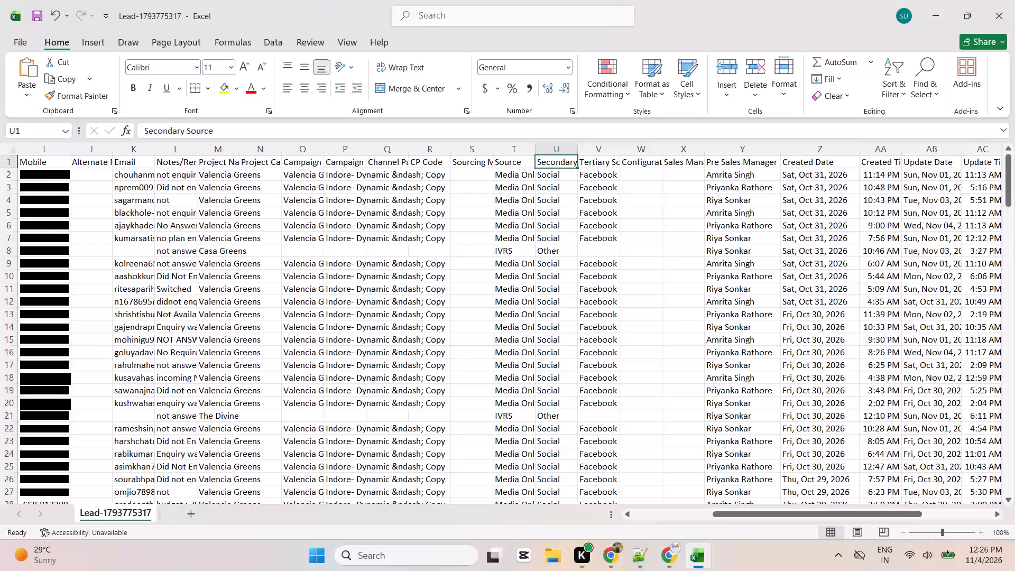
{"action": "scroll", "coordinate": [815, 386], "scroll_direction": "down", "scroll_amount": 1}
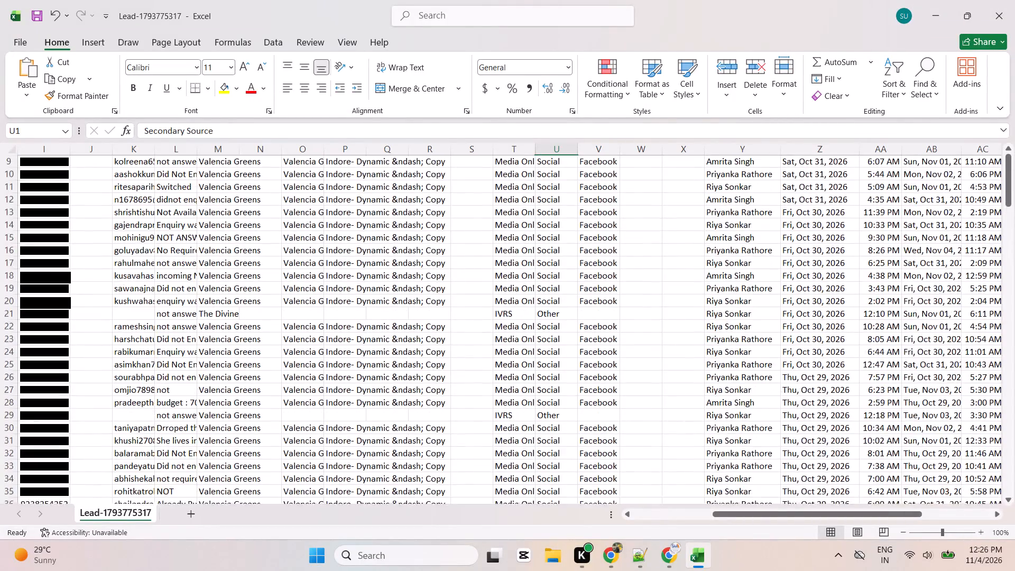
{"action": "scroll", "coordinate": [815, 386], "scroll_direction": "down", "scroll_amount": 1}
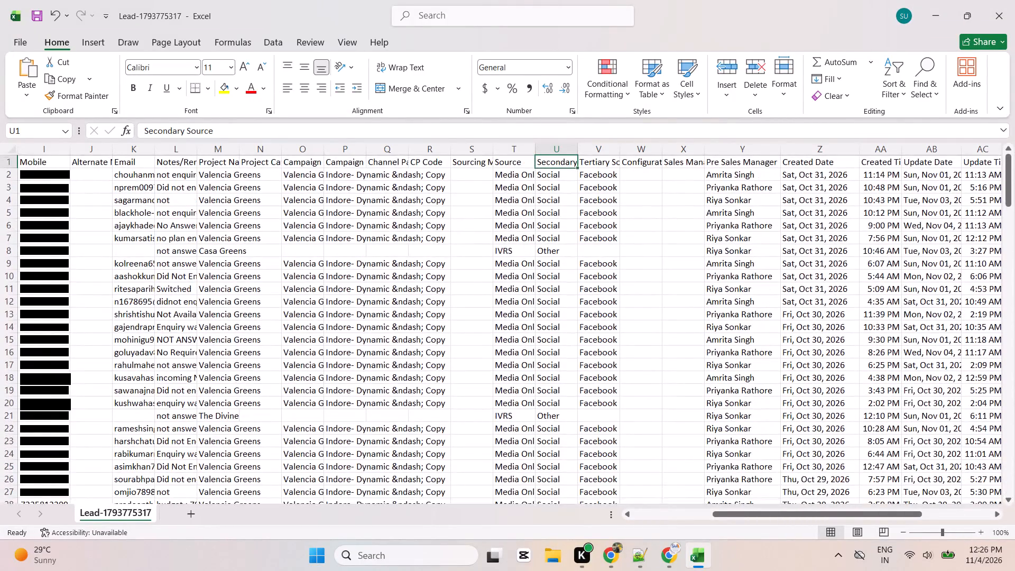
{"action": "scroll", "coordinate": [788, 326], "scroll_direction": "down", "scroll_amount": 10}
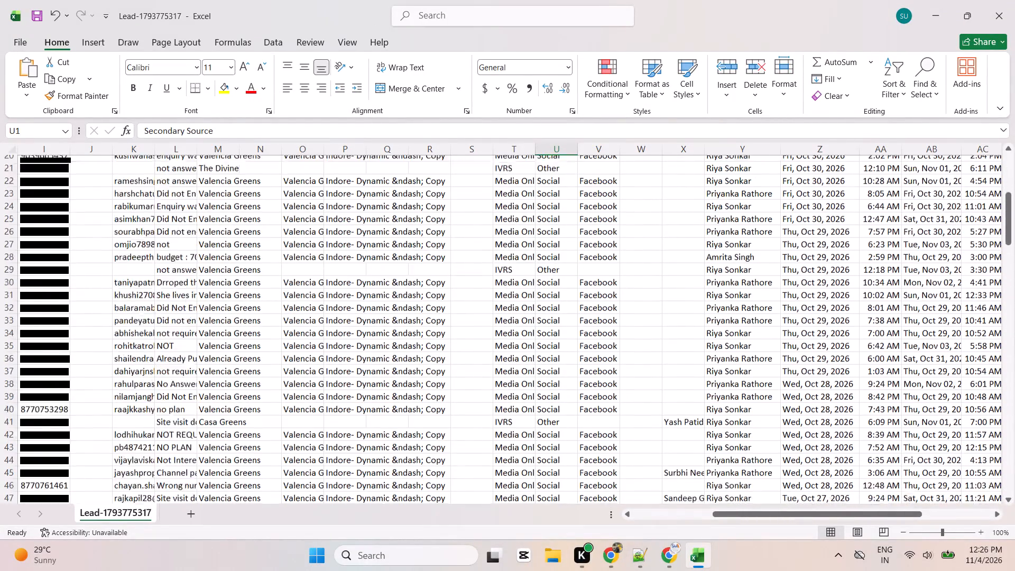
{"action": "scroll", "coordinate": [788, 326], "scroll_direction": "down", "scroll_amount": 3}
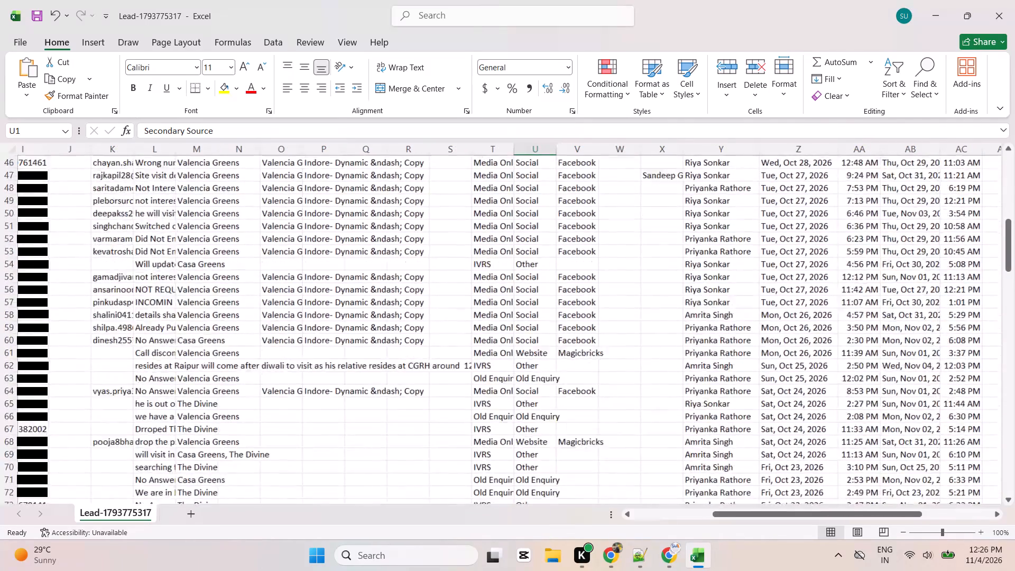
{"action": "scroll", "coordinate": [788, 326], "scroll_direction": "down", "scroll_amount": 5}
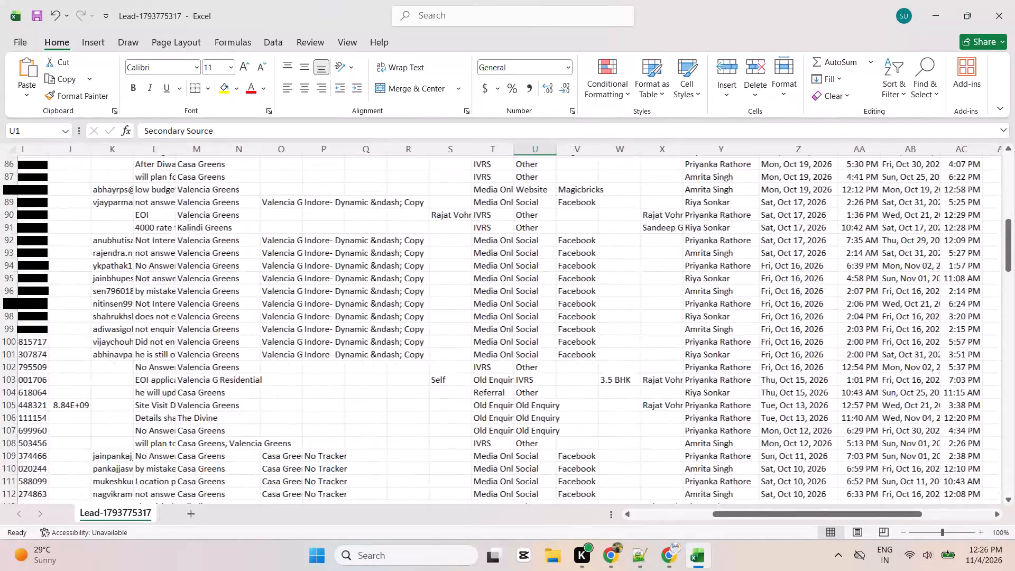
{"action": "scroll", "coordinate": [788, 326], "scroll_direction": "down", "scroll_amount": 2}
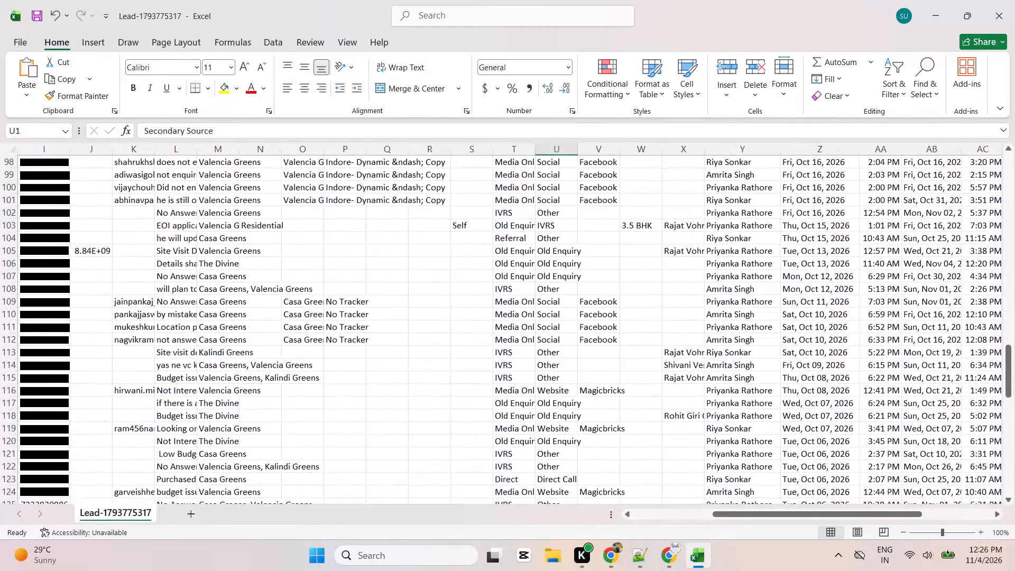
{"action": "scroll", "coordinate": [788, 326], "scroll_direction": "down", "scroll_amount": 5}
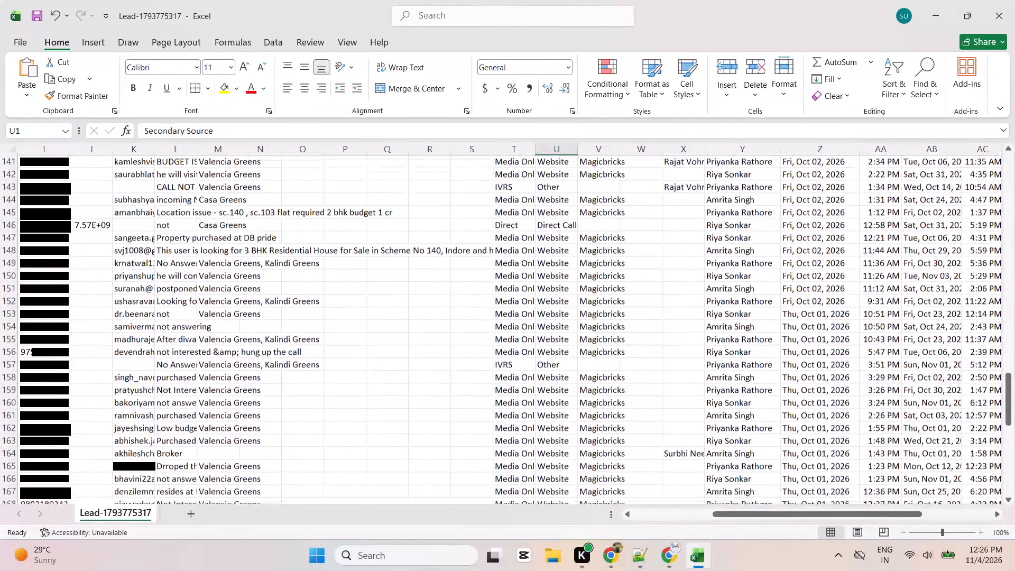
{"action": "scroll", "coordinate": [788, 326], "scroll_direction": "down", "scroll_amount": 2}
{"action": "scroll", "coordinate": [788, 326], "scroll_direction": "up", "scroll_amount": 8}
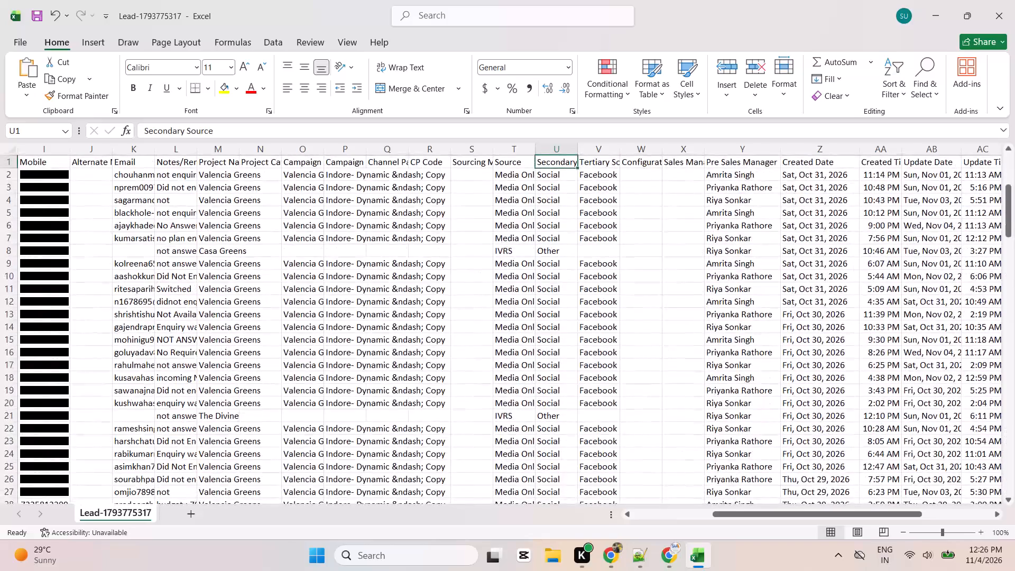
Turn on filtering for the header row of the exported leads.
{"action": "left_click", "coordinate": [513, 156]}
{"action": "left_click", "coordinate": [896, 82]}
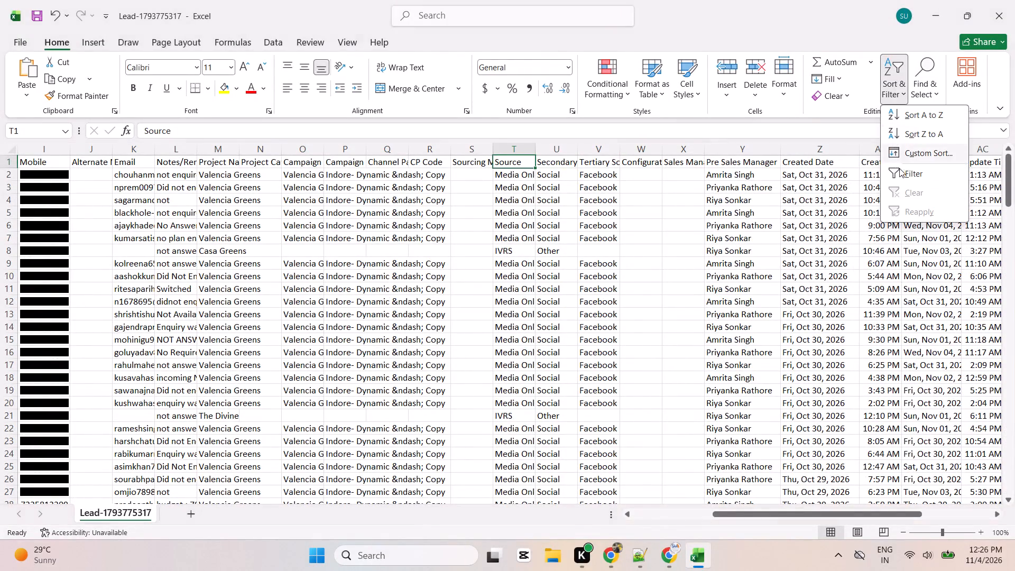
{"action": "left_click", "coordinate": [909, 168]}
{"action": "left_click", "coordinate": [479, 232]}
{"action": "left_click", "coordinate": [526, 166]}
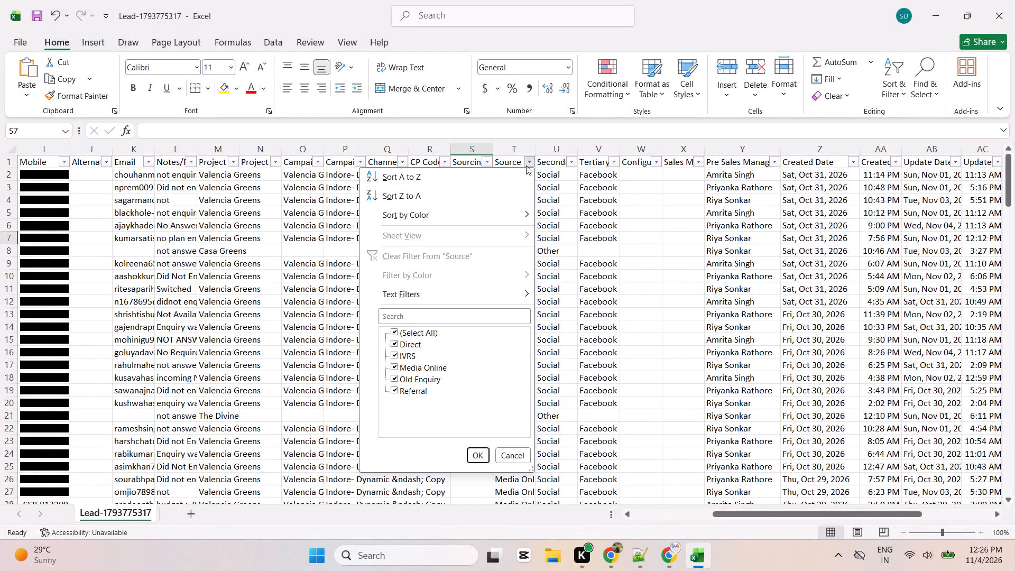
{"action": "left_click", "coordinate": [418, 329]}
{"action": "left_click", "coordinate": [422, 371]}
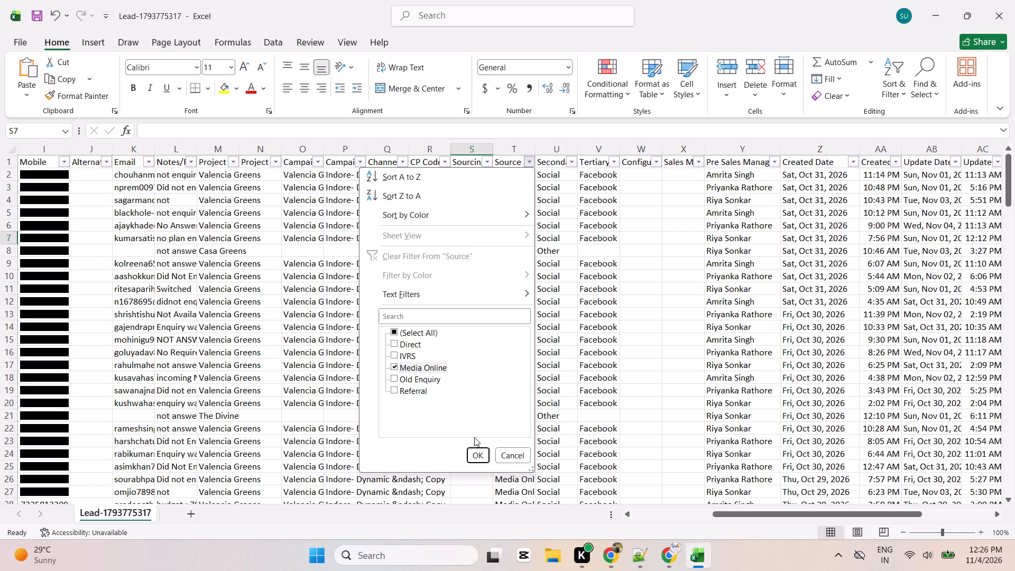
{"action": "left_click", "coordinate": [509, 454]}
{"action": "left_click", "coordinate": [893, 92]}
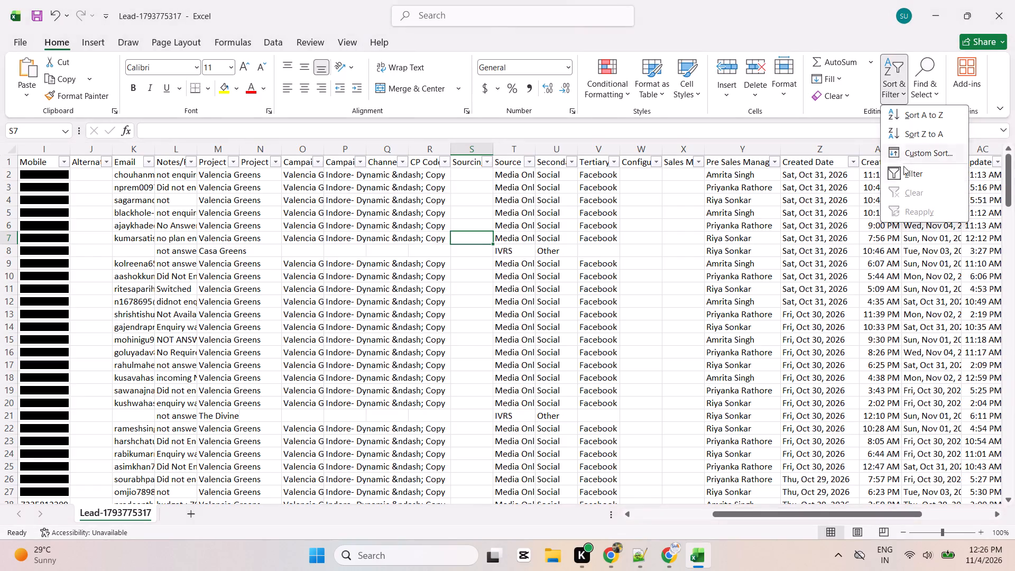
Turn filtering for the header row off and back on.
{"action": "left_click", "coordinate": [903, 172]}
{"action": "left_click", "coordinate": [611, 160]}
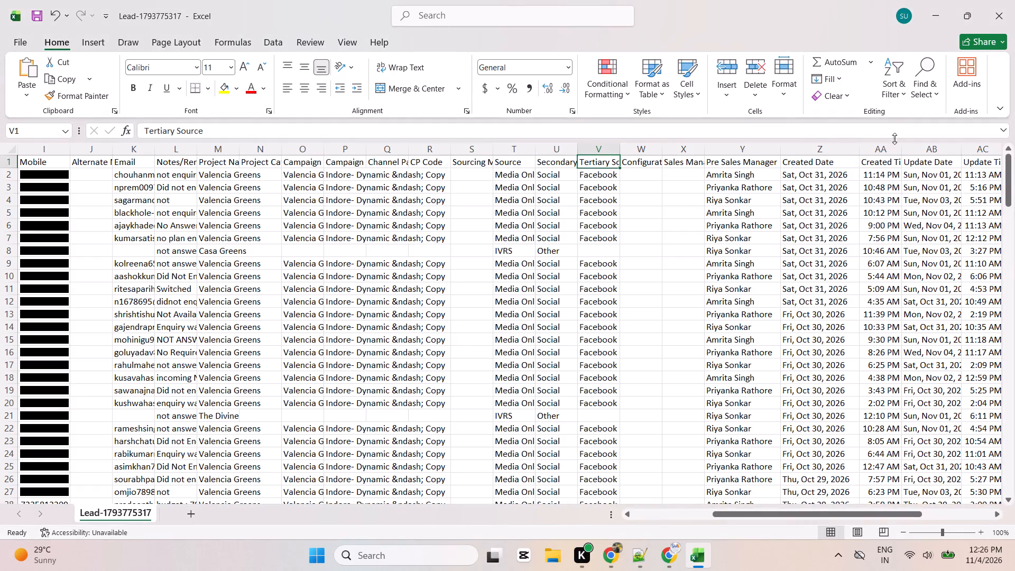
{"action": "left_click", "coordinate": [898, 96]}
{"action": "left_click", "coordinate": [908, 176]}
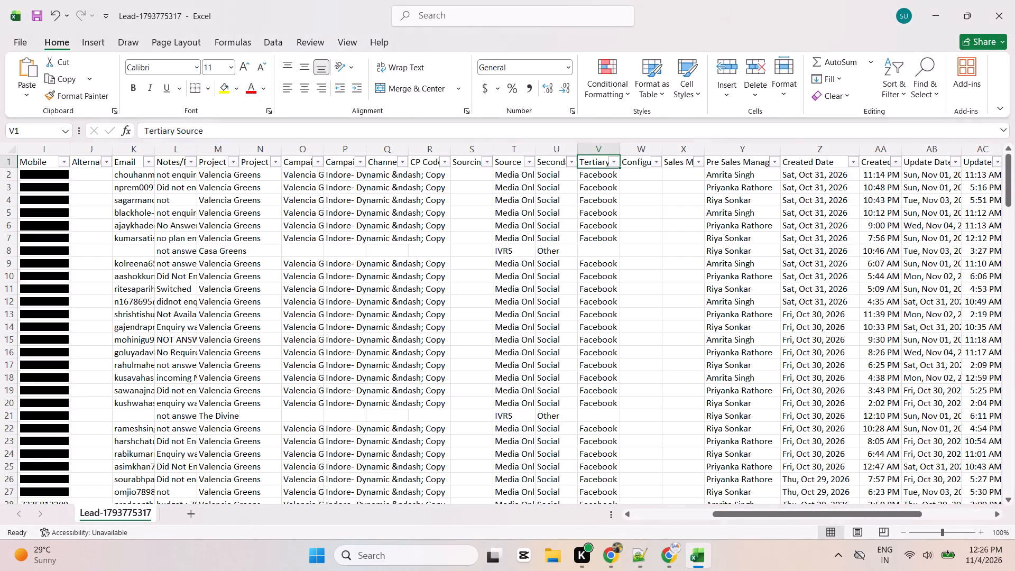
Filter the Tertiary Source column to show only Magicbricks leads, excluding Facebook and blanks.
{"action": "left_click", "coordinate": [620, 166]}
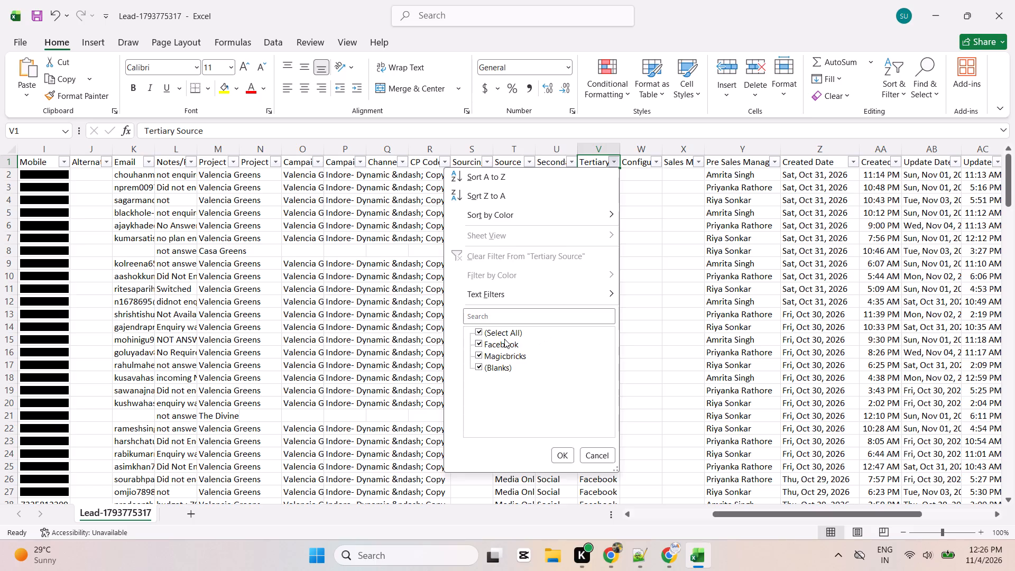
{"action": "left_click", "coordinate": [504, 338]}
{"action": "left_click", "coordinate": [495, 354]}
{"action": "left_click", "coordinate": [499, 366]}
{"action": "left_click", "coordinate": [510, 355]}
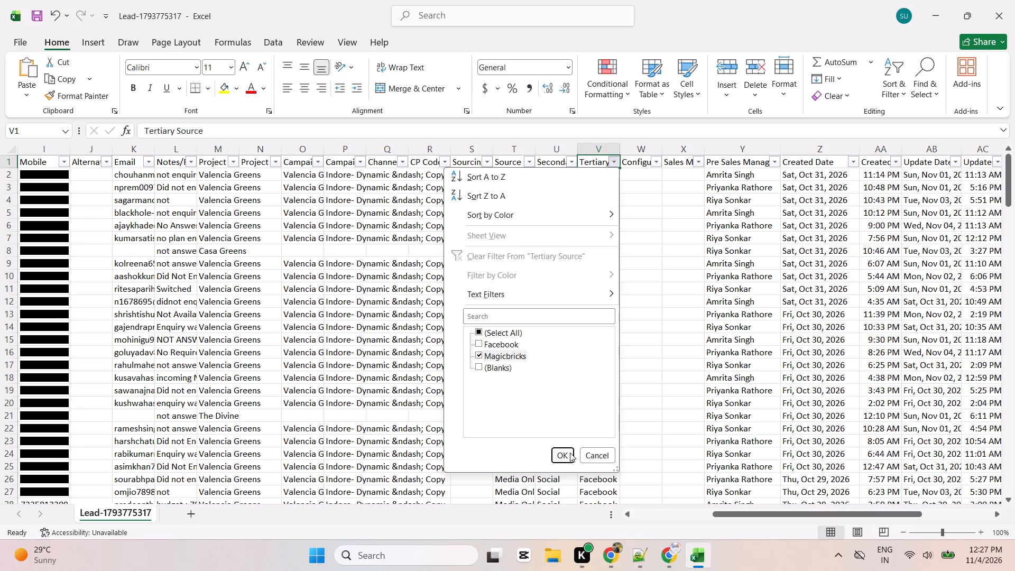
{"action": "left_click", "coordinate": [570, 453]}
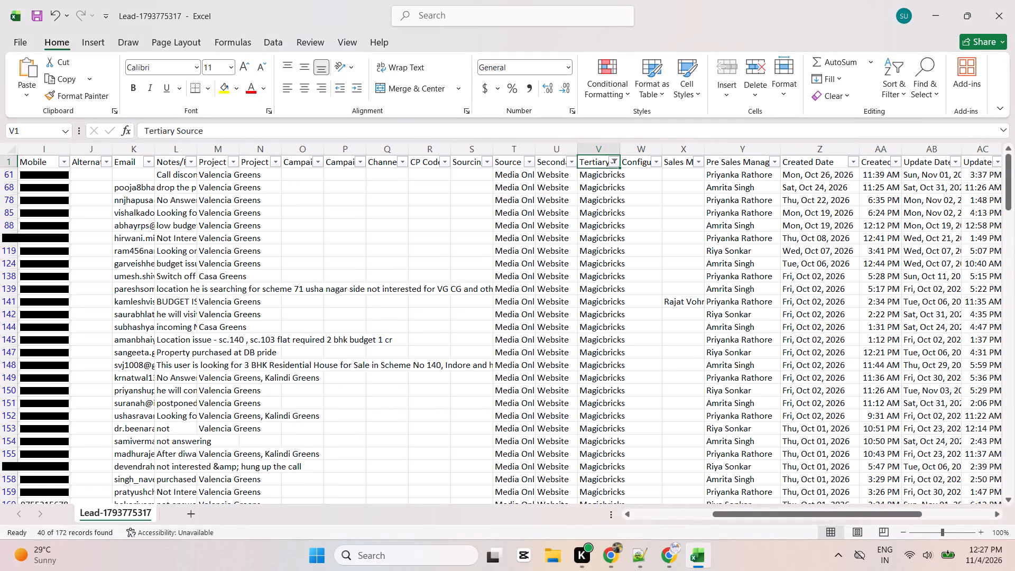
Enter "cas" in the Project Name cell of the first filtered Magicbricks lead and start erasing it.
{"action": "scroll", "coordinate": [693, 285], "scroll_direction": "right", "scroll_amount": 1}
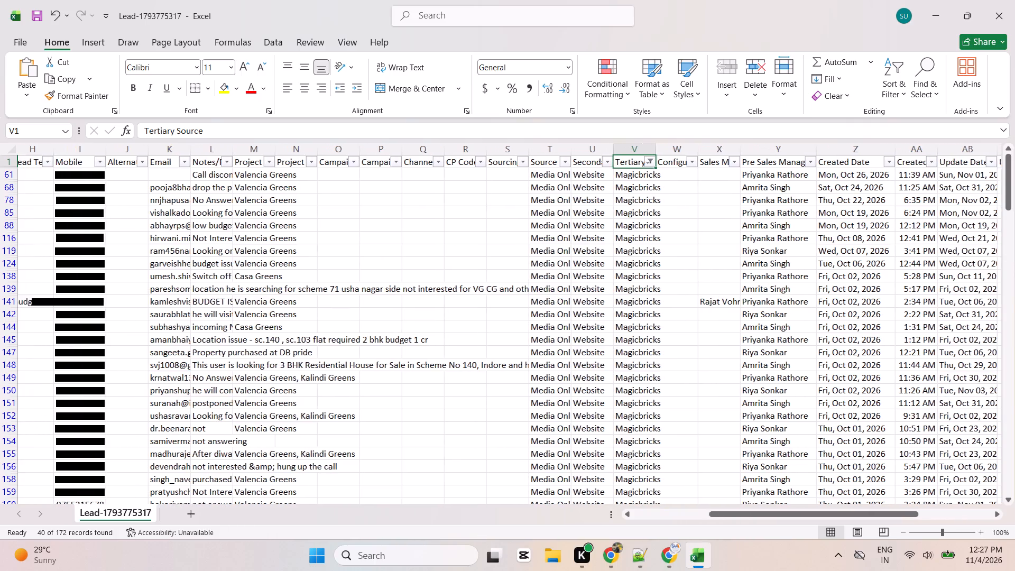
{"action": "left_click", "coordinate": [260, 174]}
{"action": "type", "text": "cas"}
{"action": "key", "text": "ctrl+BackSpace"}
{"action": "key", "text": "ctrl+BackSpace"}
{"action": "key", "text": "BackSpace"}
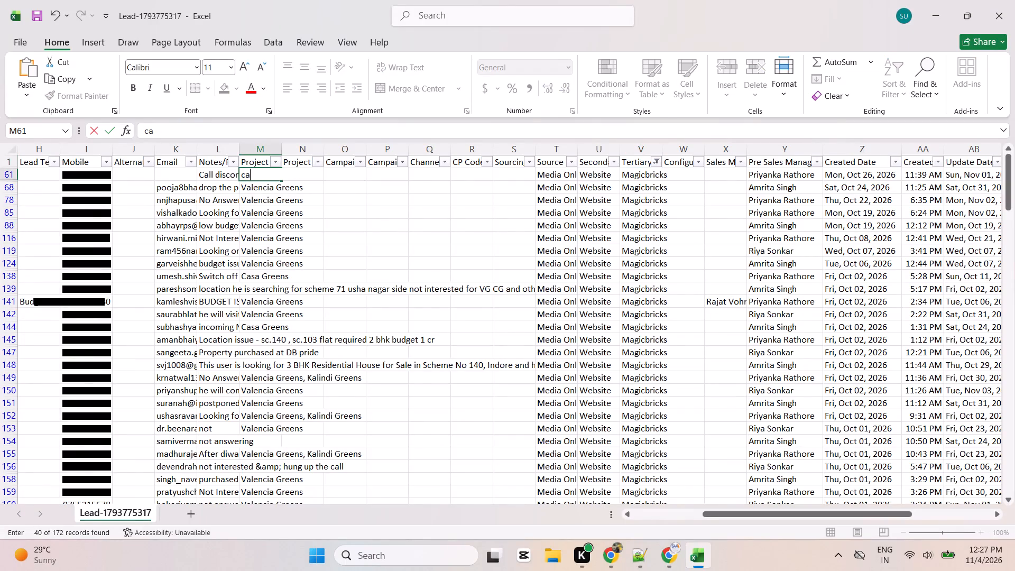
Set the project name of the first filtered Magicbricks lead, in row 61, to Casa Greens.
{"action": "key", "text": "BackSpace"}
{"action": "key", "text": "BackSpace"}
{"action": "type", "text": "Casa Greens"}
{"action": "key", "text": "Return"}
{"action": "key", "text": "Up"}
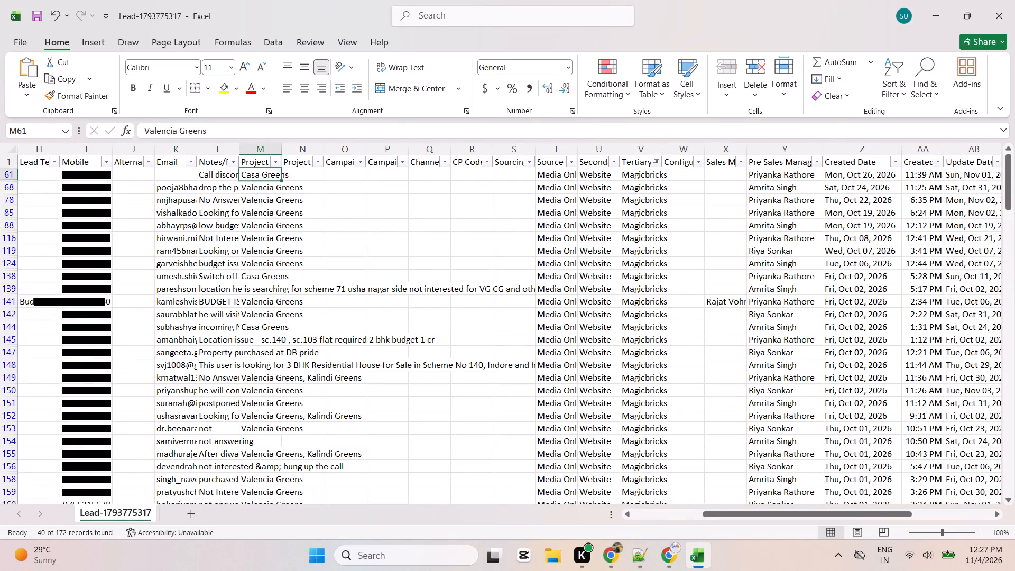
Copy the Casa Greens project name into the following seven filtered Magicbricks leads, through row 124.
{"action": "key", "text": "ctrl+c"}
{"action": "key", "text": "shift+Down"}
{"action": "key", "text": "shift+Down"}
{"action": "key", "text": "shift+Down"}
{"action": "key", "text": "shift+Down"}
{"action": "key", "text": "shift+Down"}
{"action": "key", "text": "shift+Down"}
{"action": "key", "text": "shift+Down"}
{"action": "key", "text": "shift+Down"}
{"action": "key", "text": "shift+Down"}
{"action": "key", "text": "shift+Down"}
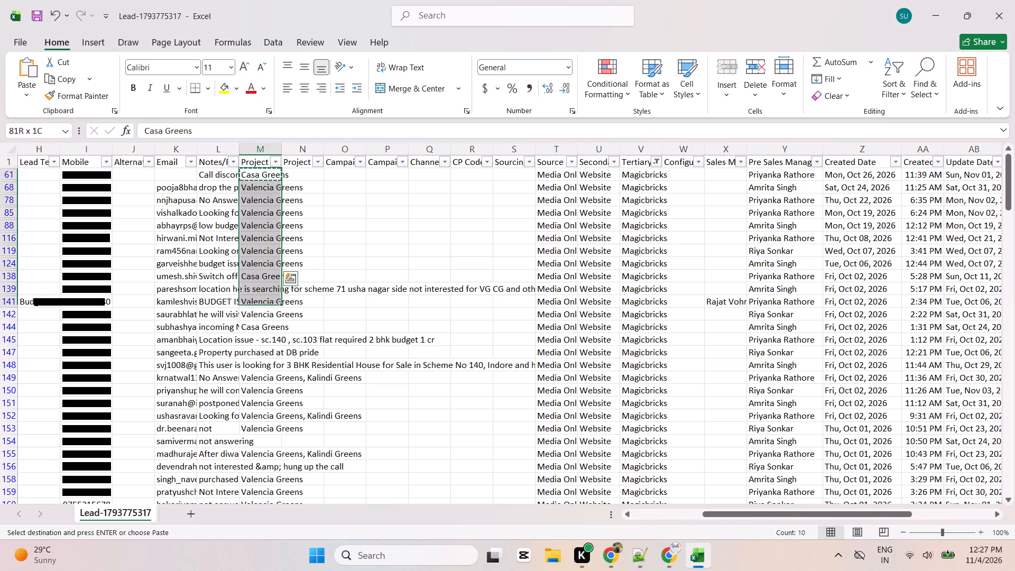
{"action": "key", "text": "shift+Up"}
{"action": "key", "text": "shift+Up"}
{"action": "key", "text": "shift+Up"}
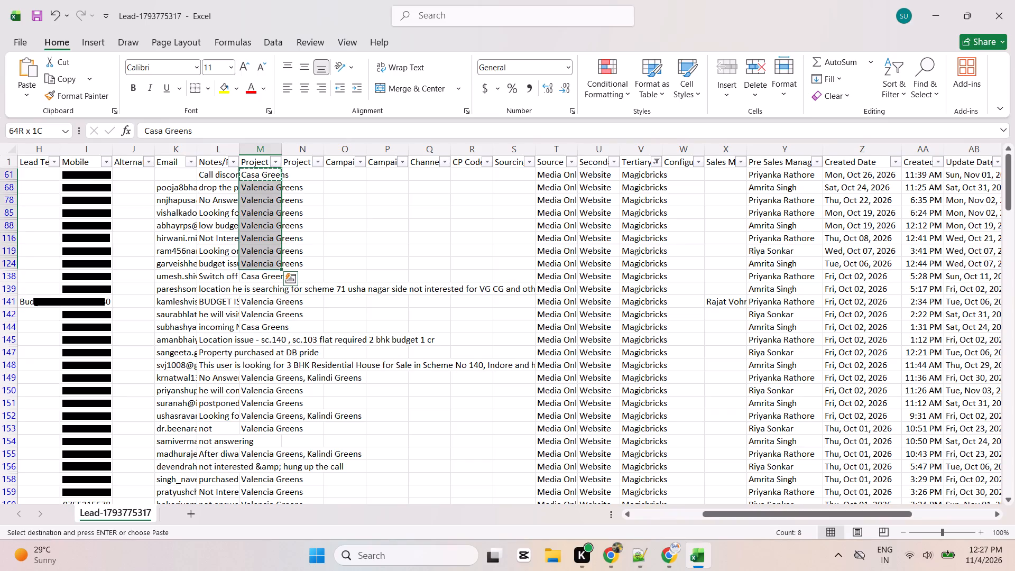
{"action": "key", "text": "ctrl+v"}
Check the project names of the remaining Magicbricks leads and turn filtering off.
{"action": "scroll", "coordinate": [487, 370], "scroll_direction": "down", "scroll_amount": 6}
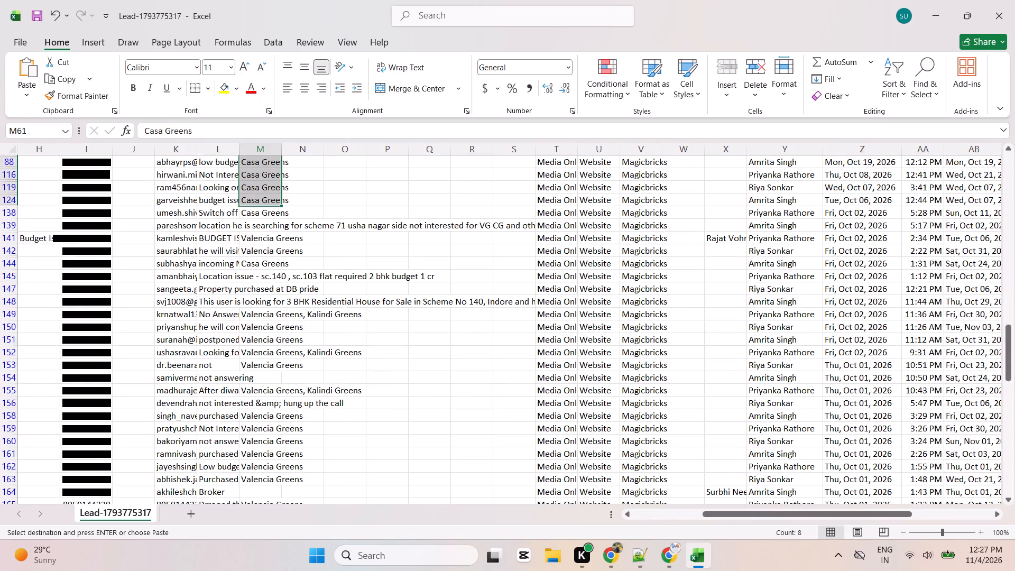
{"action": "scroll", "coordinate": [487, 370], "scroll_direction": "down", "scroll_amount": 12}
{"action": "scroll", "coordinate": [487, 370], "scroll_direction": "up", "scroll_amount": 8}
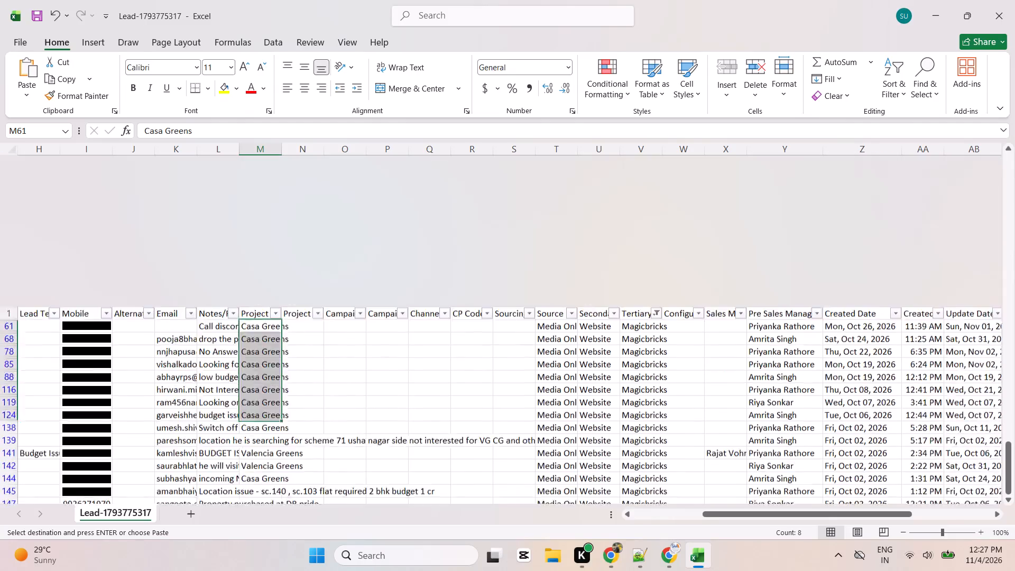
{"action": "left_click", "coordinate": [894, 81]}
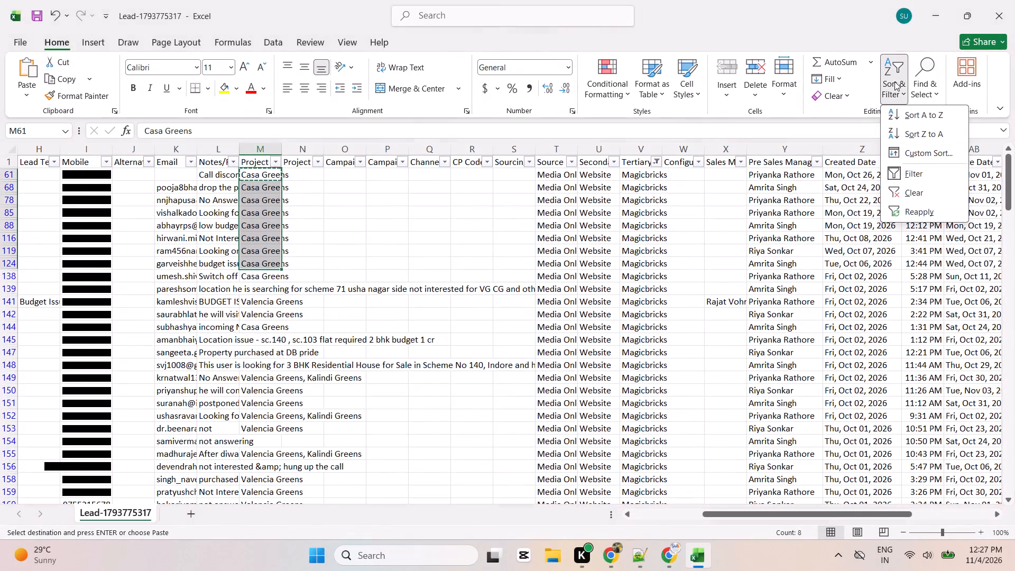
{"action": "left_click", "coordinate": [908, 173]}
{"action": "scroll", "coordinate": [520, 281], "scroll_direction": "up", "scroll_amount": 3}
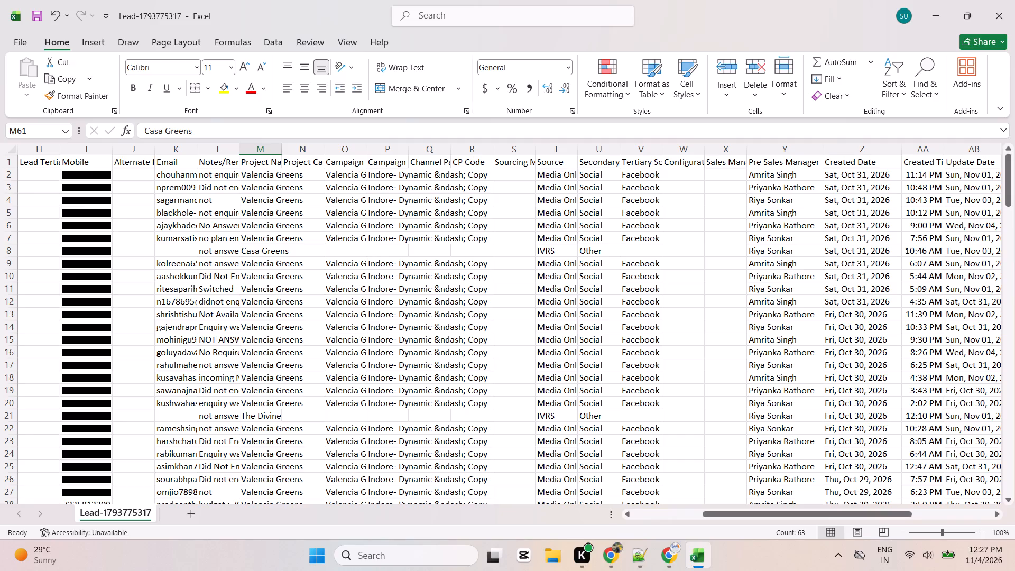
Save the edited leads file.
{"action": "left_click", "coordinate": [441, 233]}
{"action": "key", "text": "ctrl+s"}
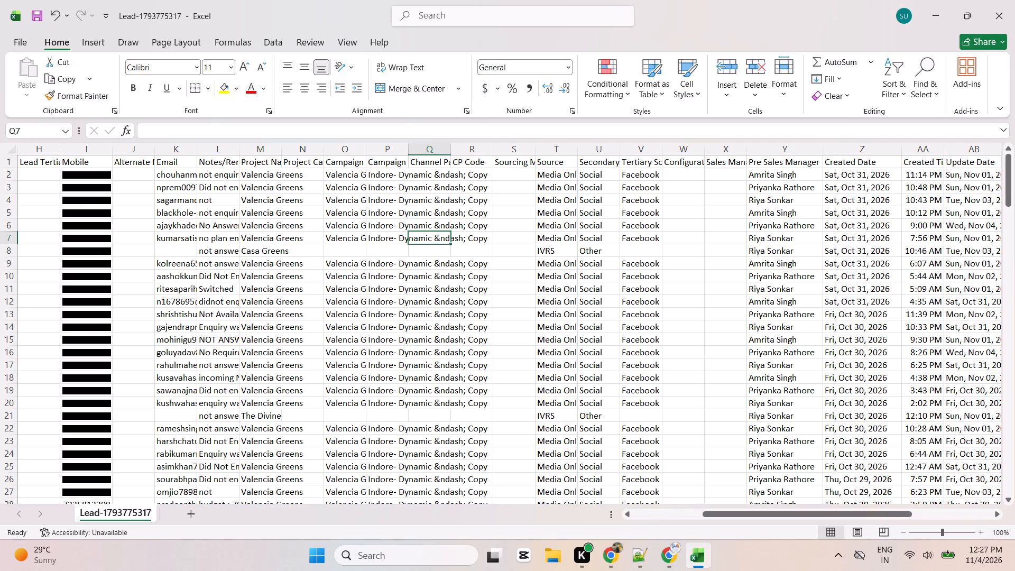
Copy the entire leads table, including its header row.
{"action": "scroll", "coordinate": [105, 191], "scroll_direction": "right", "scroll_amount": 2}
{"action": "left_click", "coordinate": [27, 161]}
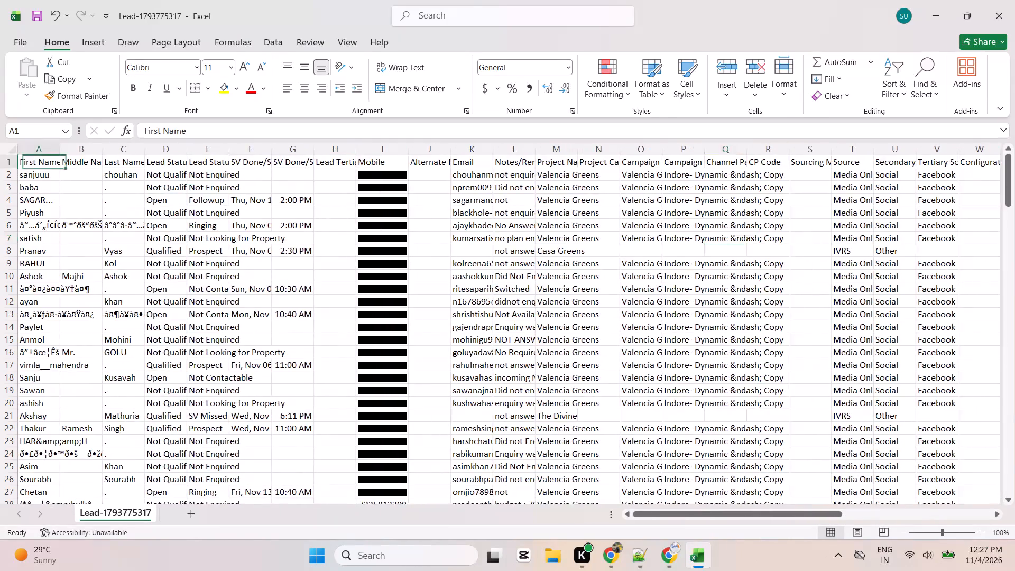
{"action": "key", "text": "ctrl+a"}
{"action": "key", "text": "ctrl+c"}
{"action": "key", "text": "ctrl+c"}
{"action": "key", "text": "ctrl+c"}
Switch to the Casa Greens report in Google Sheets, add a new sheet and paste the copied leads there as values only.
{"action": "key", "text": "alt+Tab"}
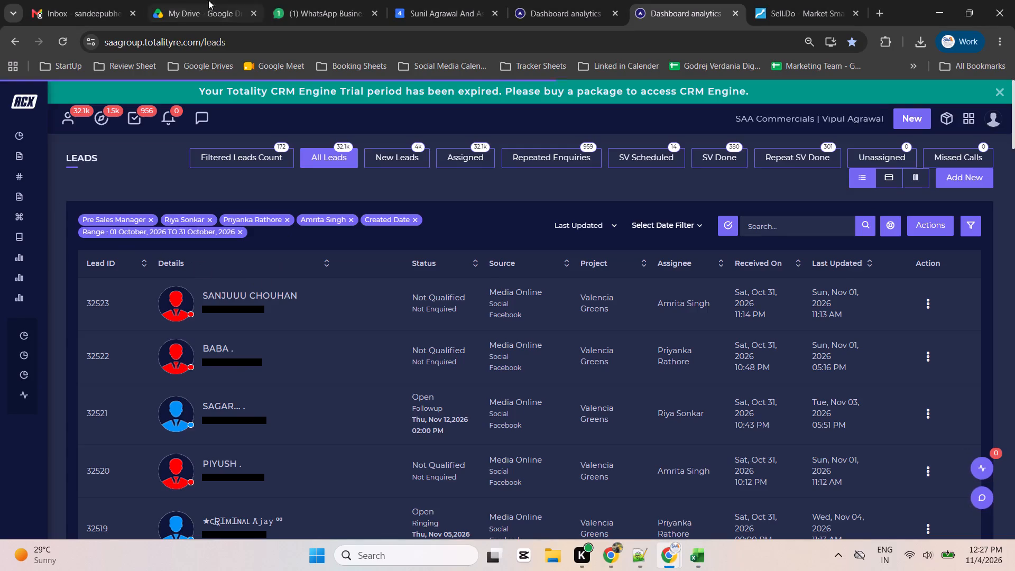
{"action": "key", "text": "alt+Tab"}
{"action": "key", "text": "alt+Tab"}
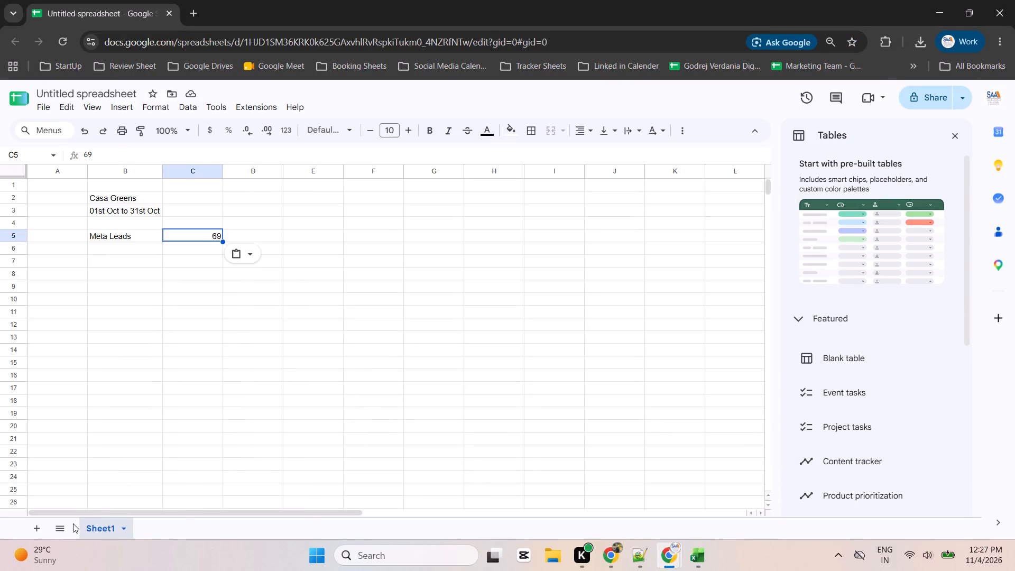
{"action": "left_click", "coordinate": [38, 528]}
{"action": "scroll", "coordinate": [226, 324], "scroll_direction": "up", "scroll_amount": 5}
{"action": "key", "text": "ctrl+shift+v"}
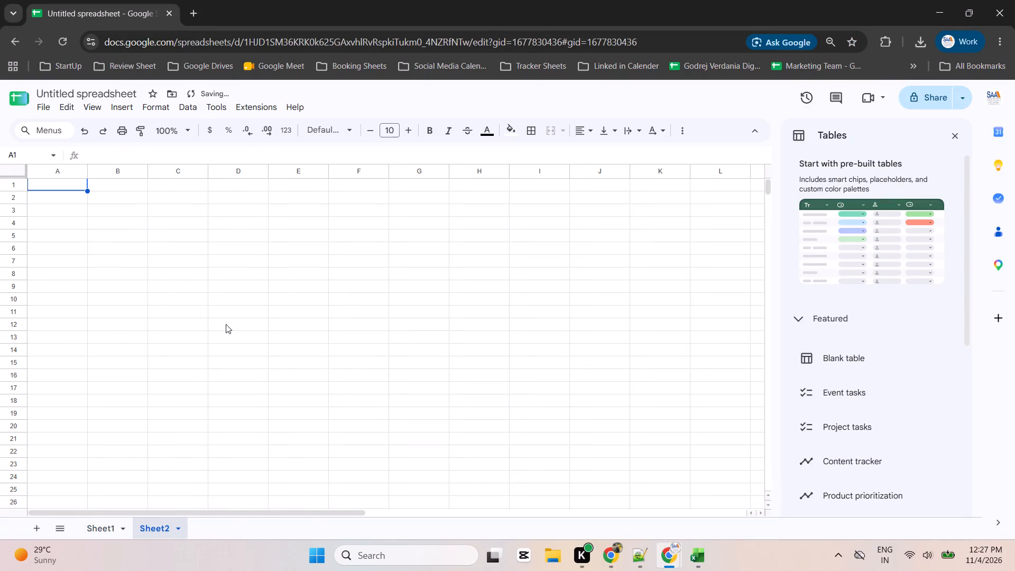
Freeze the header row of the pasted leads sheet.
{"action": "left_click", "coordinate": [956, 140]}
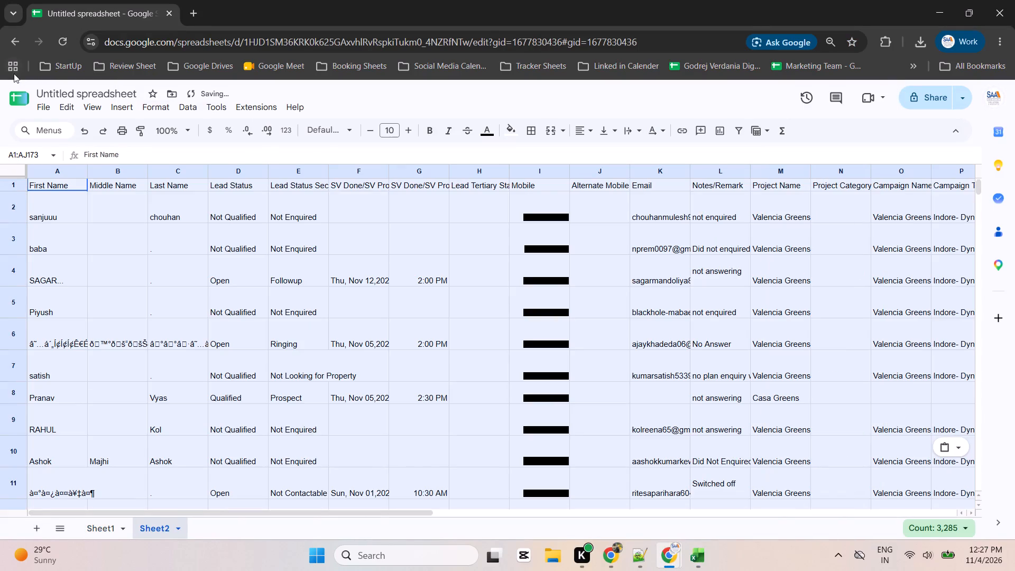
{"action": "left_click", "coordinate": [101, 112]}
{"action": "left_click", "coordinate": [135, 159]}
{"action": "left_click", "coordinate": [139, 156]}
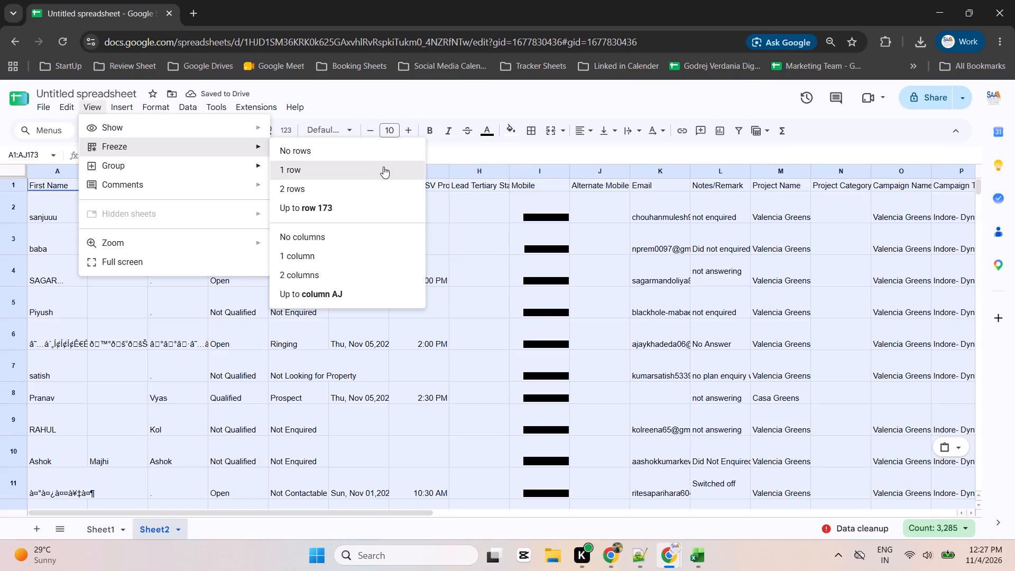
{"action": "left_click", "coordinate": [383, 167]}
{"action": "left_click", "coordinate": [581, 258]}
{"action": "scroll", "coordinate": [581, 258], "scroll_direction": "up", "scroll_amount": 3}
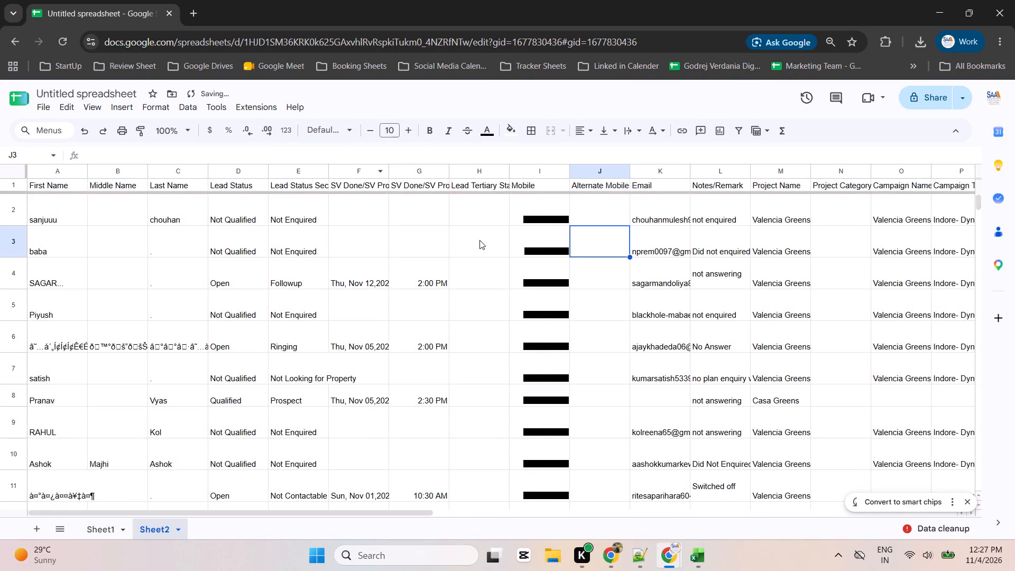
Delete columns F to H, from the first SV Done/SV Proposed column through the lead tertiary status column.
{"action": "left_click_drag", "start_coordinate": [347, 168], "coordinate": [472, 173]}
{"action": "right_click", "coordinate": [472, 173]}
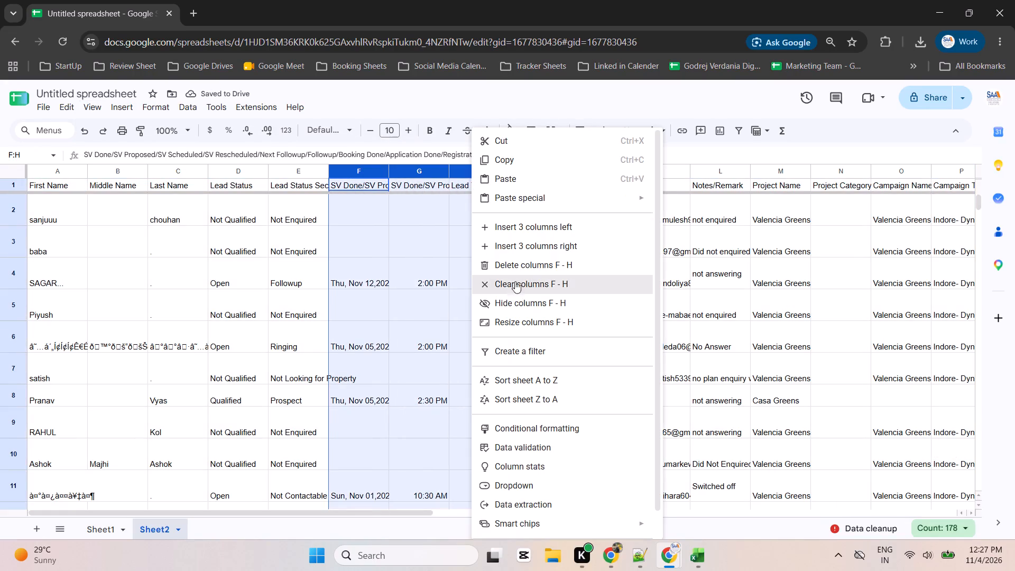
{"action": "left_click", "coordinate": [514, 265]}
{"action": "left_click", "coordinate": [367, 274]}
Delete the Middle Name column from the leads sheet.
{"action": "left_click", "coordinate": [114, 169]}
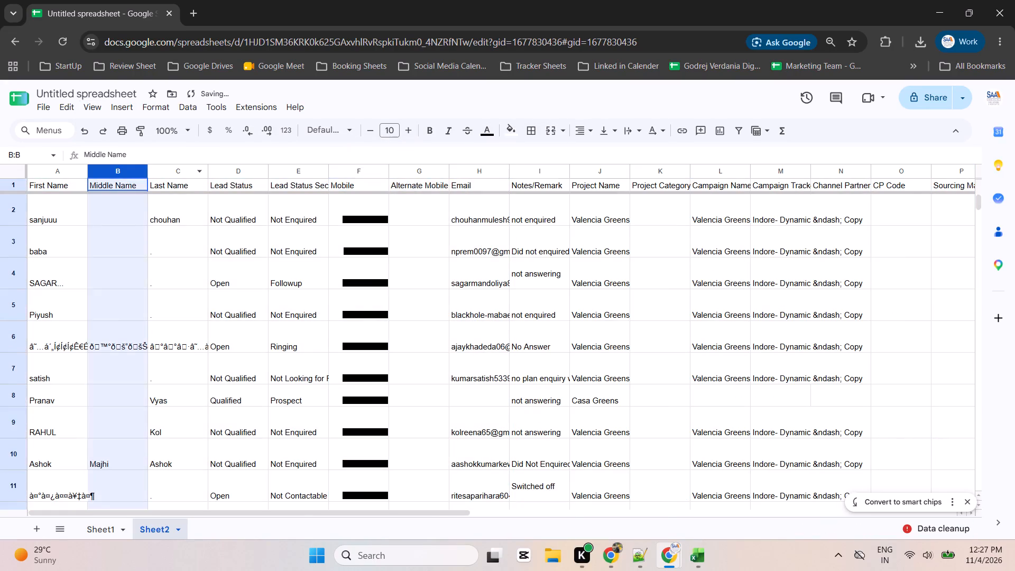
{"action": "right_click", "coordinate": [114, 169]}
{"action": "left_click", "coordinate": [173, 265]}
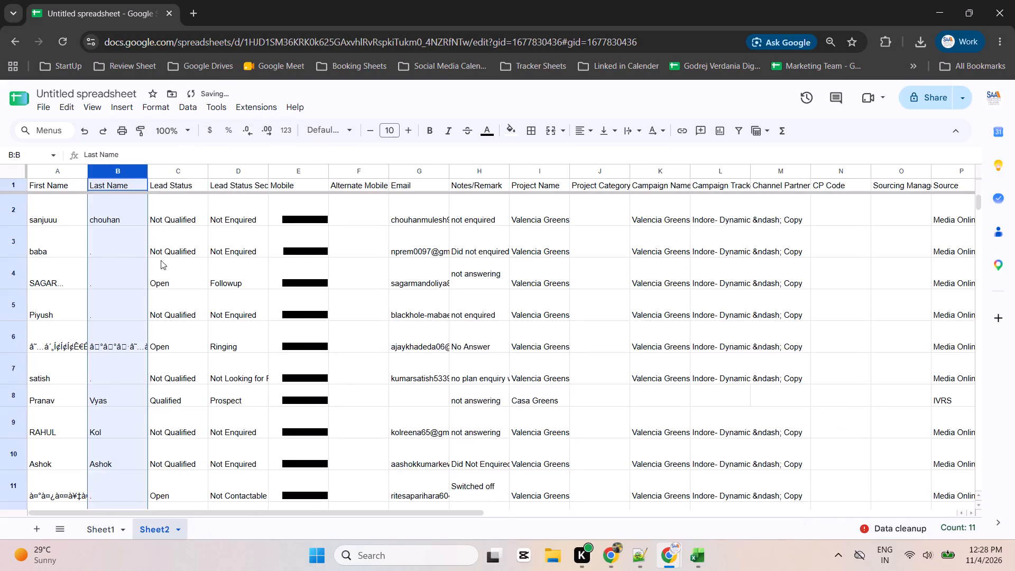
{"action": "left_click", "coordinate": [112, 238]}
Move the Tertiary Source column so it sits directly after Lead Status Secondary.
{"action": "scroll", "coordinate": [241, 272], "scroll_direction": "down", "scroll_amount": 1}
{"action": "scroll", "coordinate": [241, 272], "scroll_direction": "up", "scroll_amount": 5}
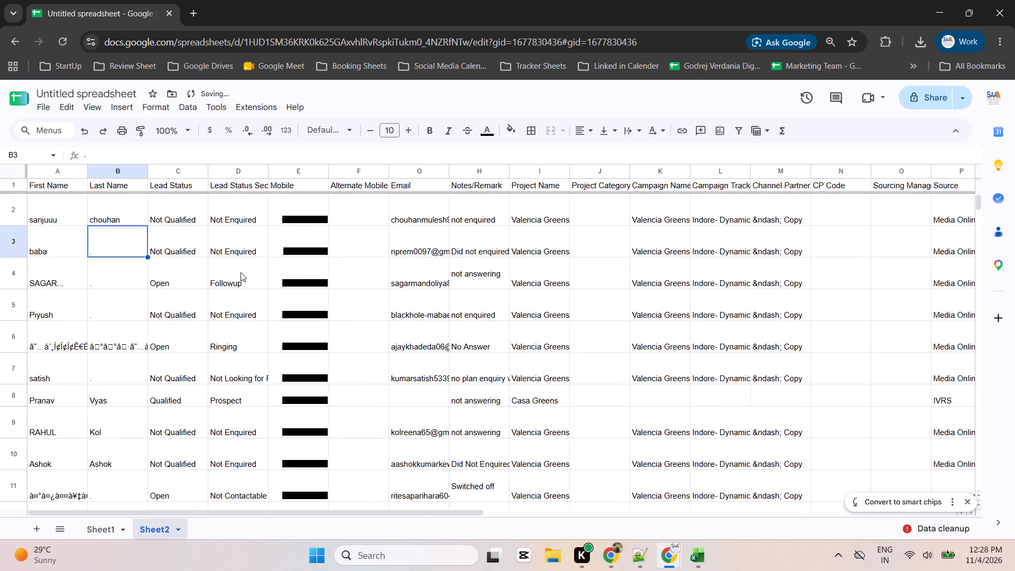
{"action": "scroll", "coordinate": [241, 272], "scroll_direction": "up", "scroll_amount": 1}
{"action": "left_click", "coordinate": [485, 207]}
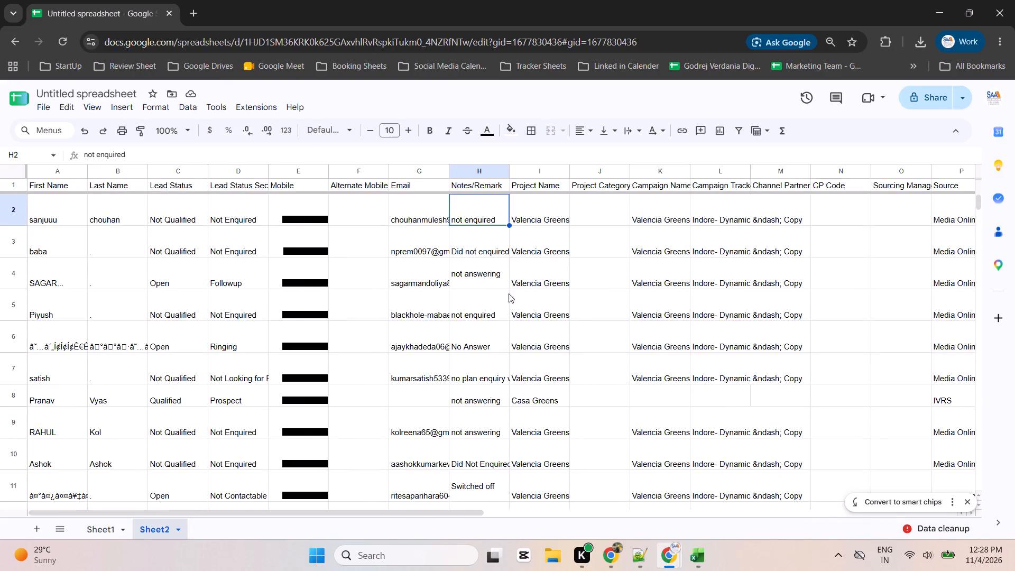
{"action": "scroll", "coordinate": [693, 286], "scroll_direction": "left", "scroll_amount": 1}
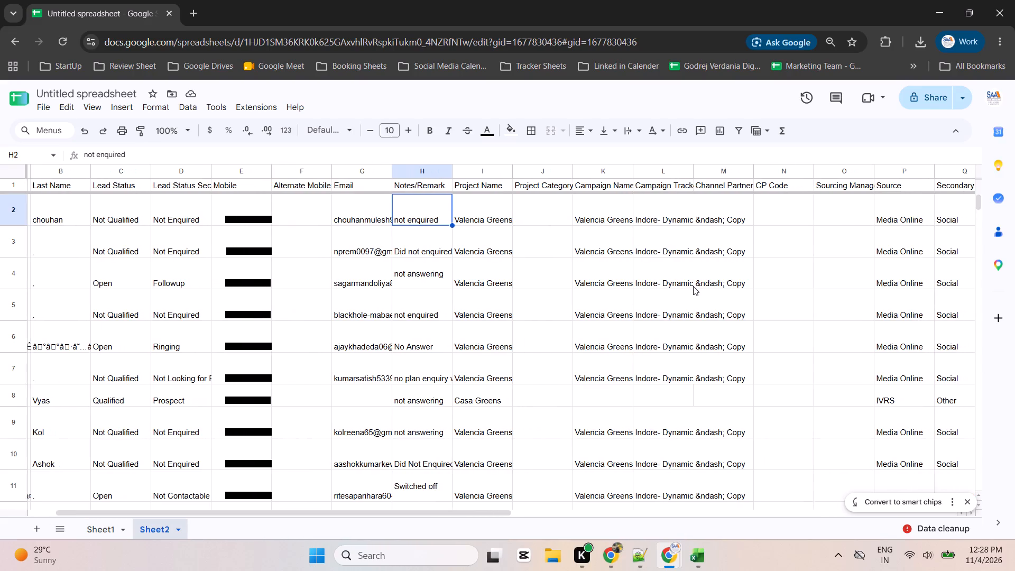
{"action": "scroll", "coordinate": [693, 286], "scroll_direction": "left", "scroll_amount": 1}
{"action": "scroll", "coordinate": [915, 205], "scroll_direction": "left", "scroll_amount": 1}
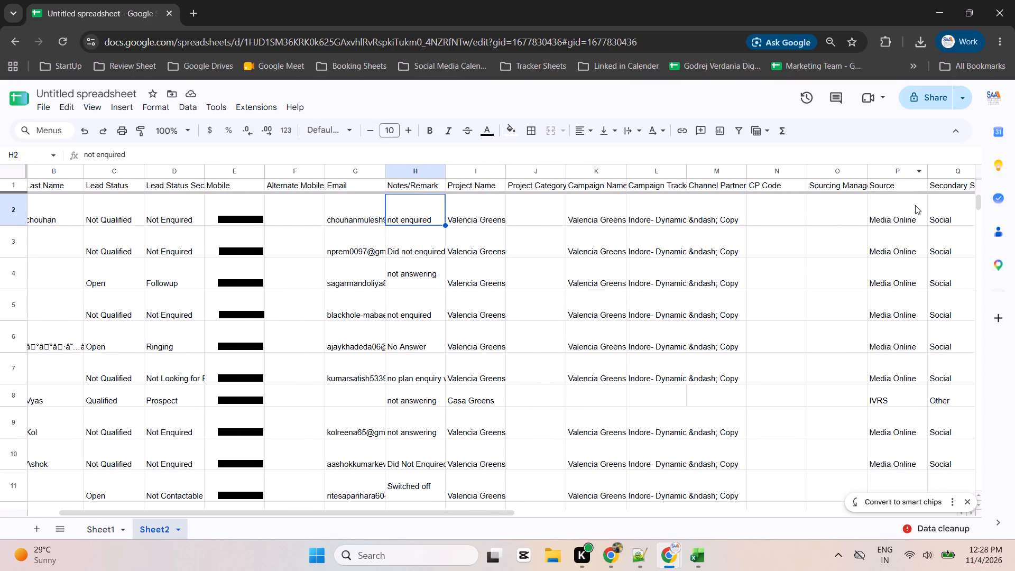
{"action": "scroll", "coordinate": [915, 205], "scroll_direction": "left", "scroll_amount": 2}
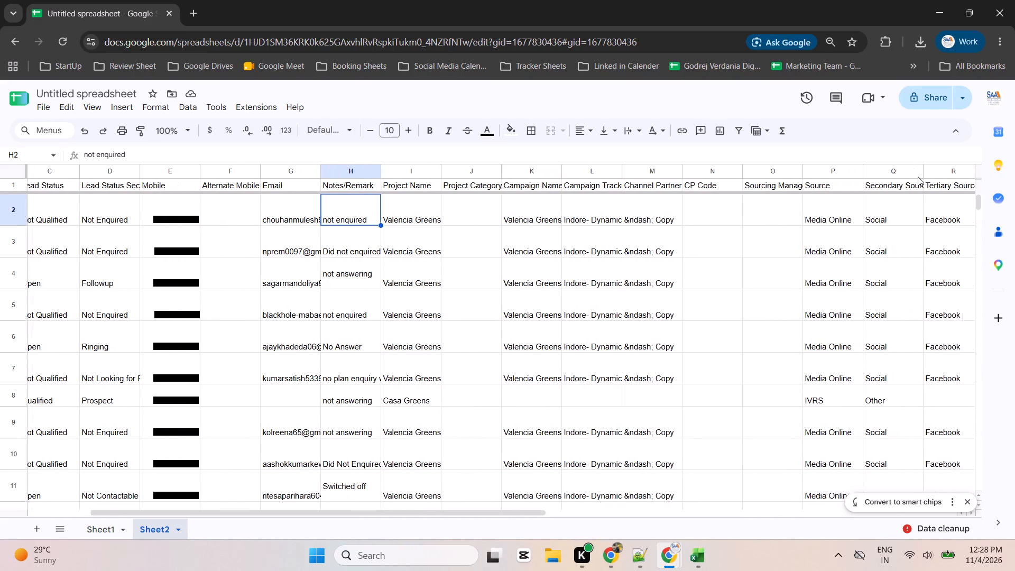
{"action": "scroll", "coordinate": [918, 177], "scroll_direction": "left", "scroll_amount": 1}
{"action": "left_click", "coordinate": [891, 170]}
{"action": "left_click_drag", "start_coordinate": [911, 170], "coordinate": [271, 183]}
{"action": "scroll", "coordinate": [271, 183], "scroll_direction": "right", "scroll_amount": 1}
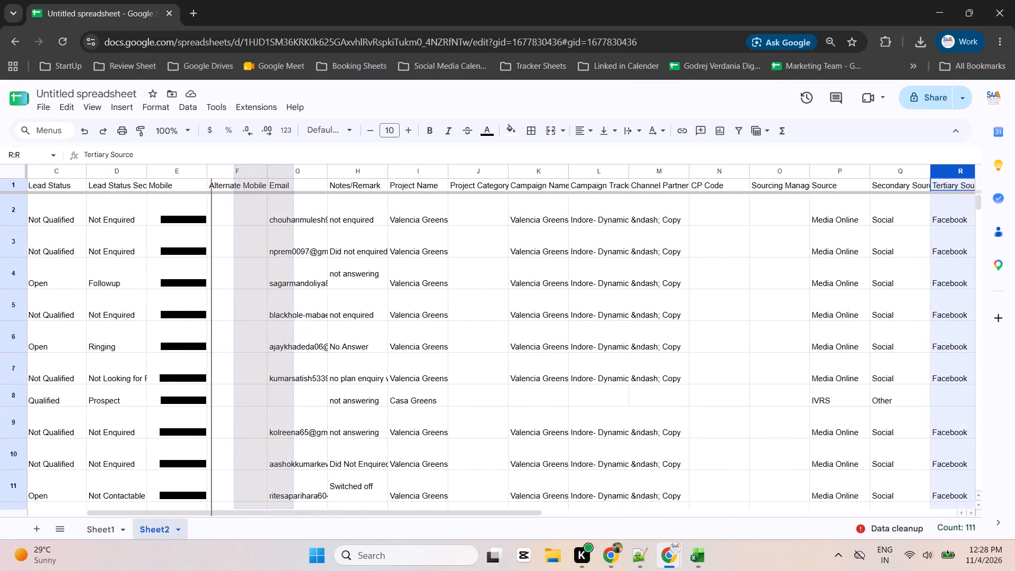
{"action": "scroll", "coordinate": [271, 183], "scroll_direction": "right", "scroll_amount": 1}
{"action": "left_click_drag", "start_coordinate": [271, 183], "coordinate": [208, 189]}
{"action": "scroll", "coordinate": [211, 189], "scroll_direction": "right", "scroll_amount": 1}
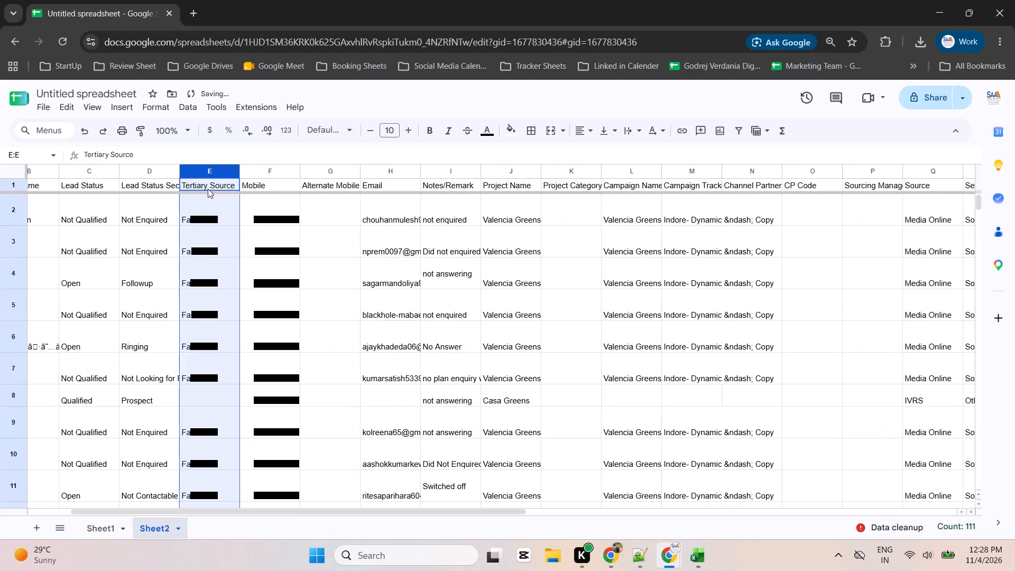
{"action": "left_click", "coordinate": [164, 187]}
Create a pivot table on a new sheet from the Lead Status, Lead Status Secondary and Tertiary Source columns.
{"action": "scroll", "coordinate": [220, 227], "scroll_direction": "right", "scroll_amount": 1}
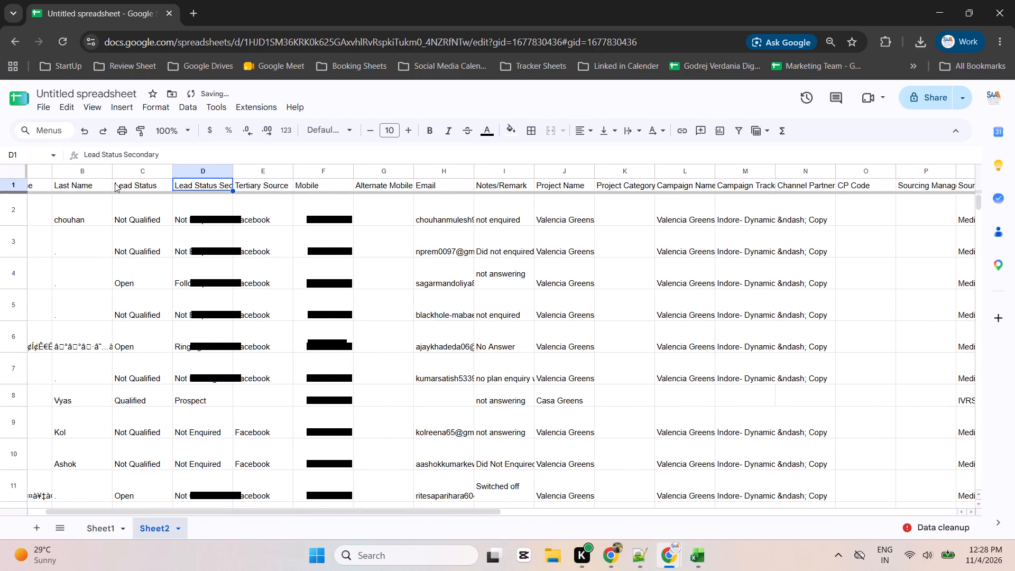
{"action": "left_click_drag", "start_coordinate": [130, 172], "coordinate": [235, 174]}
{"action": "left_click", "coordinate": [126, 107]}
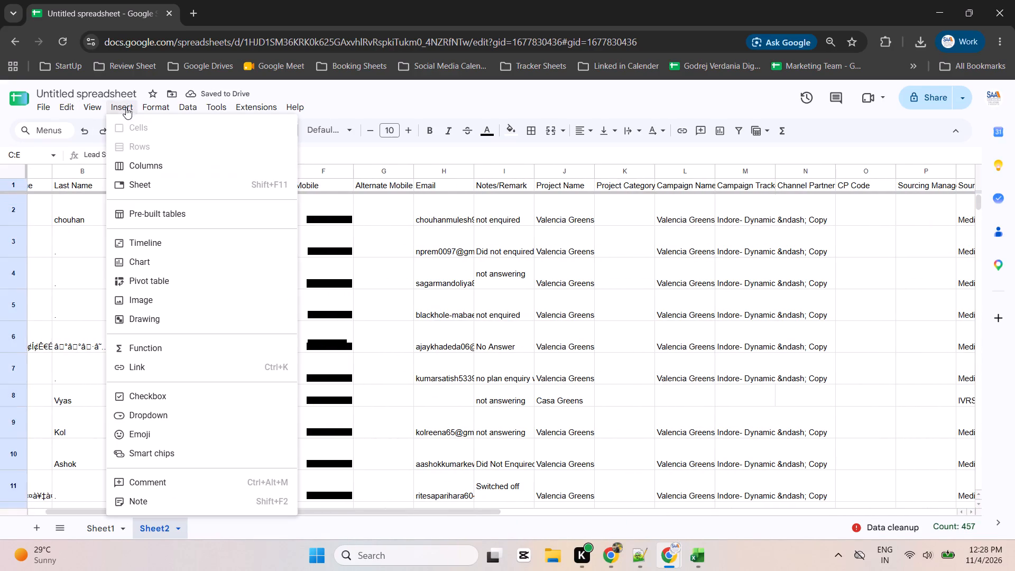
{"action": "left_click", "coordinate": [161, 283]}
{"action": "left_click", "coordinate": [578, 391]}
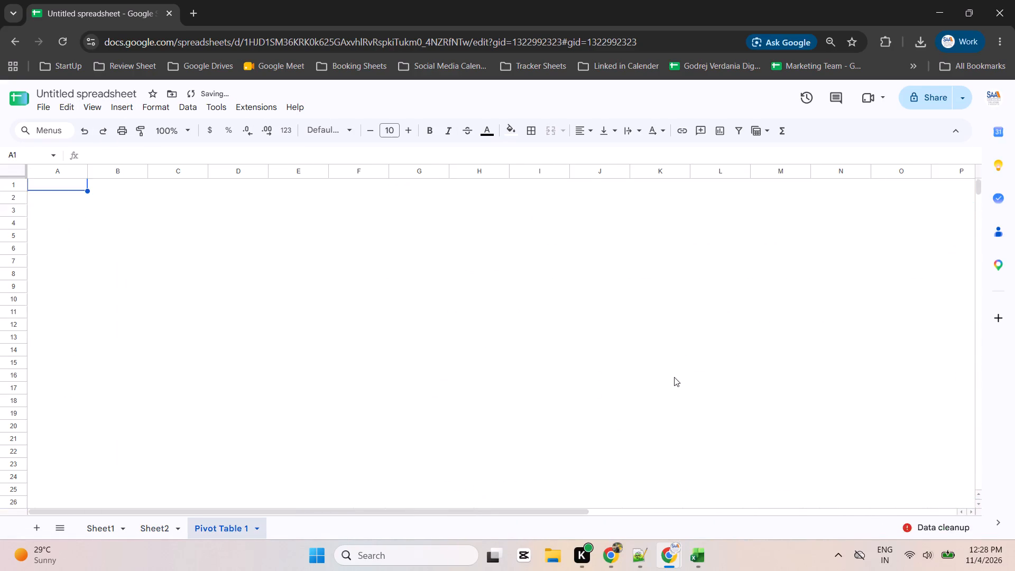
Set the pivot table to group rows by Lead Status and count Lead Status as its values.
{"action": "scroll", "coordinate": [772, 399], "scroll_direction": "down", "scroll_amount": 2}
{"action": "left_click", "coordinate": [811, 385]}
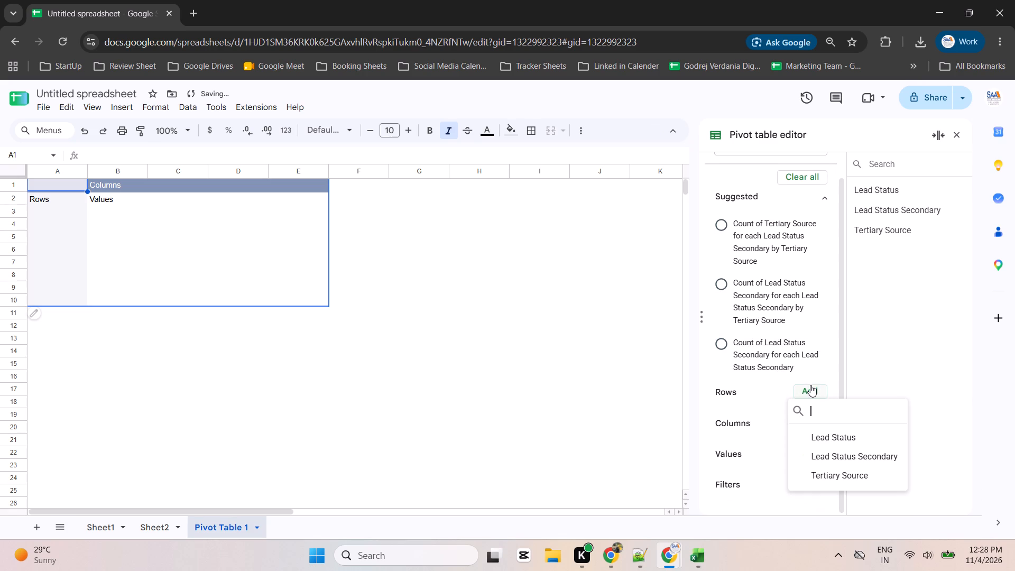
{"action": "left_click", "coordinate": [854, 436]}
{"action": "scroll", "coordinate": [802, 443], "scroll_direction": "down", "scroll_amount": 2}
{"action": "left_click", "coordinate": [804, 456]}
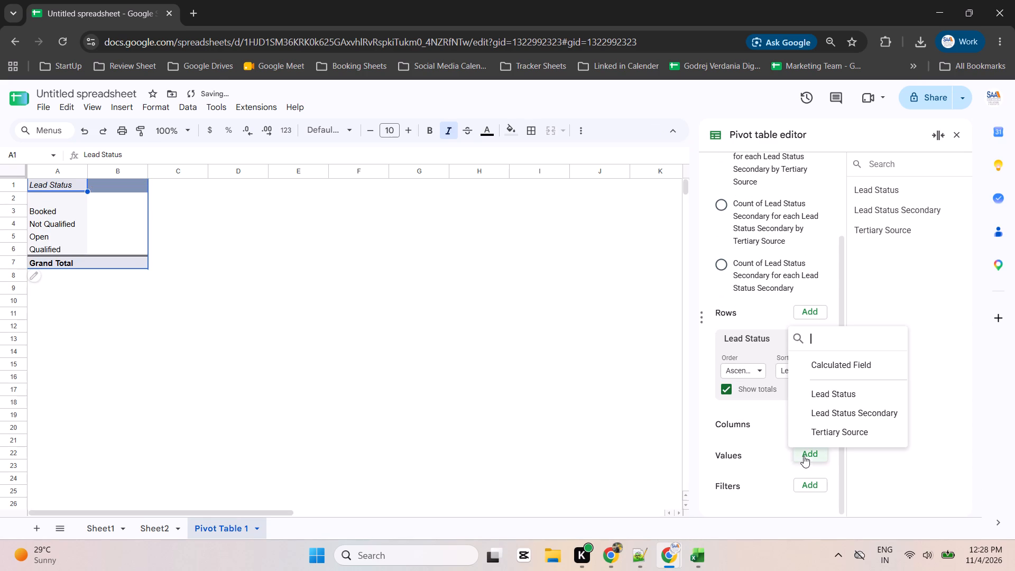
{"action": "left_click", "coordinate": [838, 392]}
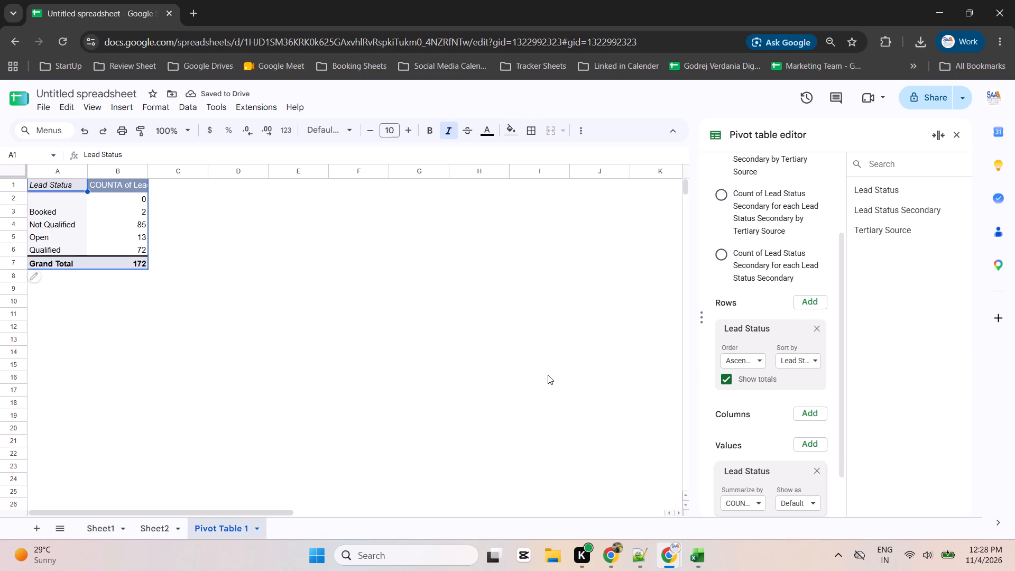
Check which fields are available for filtering the pivot table.
{"action": "left_click_drag", "start_coordinate": [50, 209], "coordinate": [101, 233]}
{"action": "scroll", "coordinate": [805, 439], "scroll_direction": "down", "scroll_amount": 3}
{"action": "left_click", "coordinate": [813, 493]}
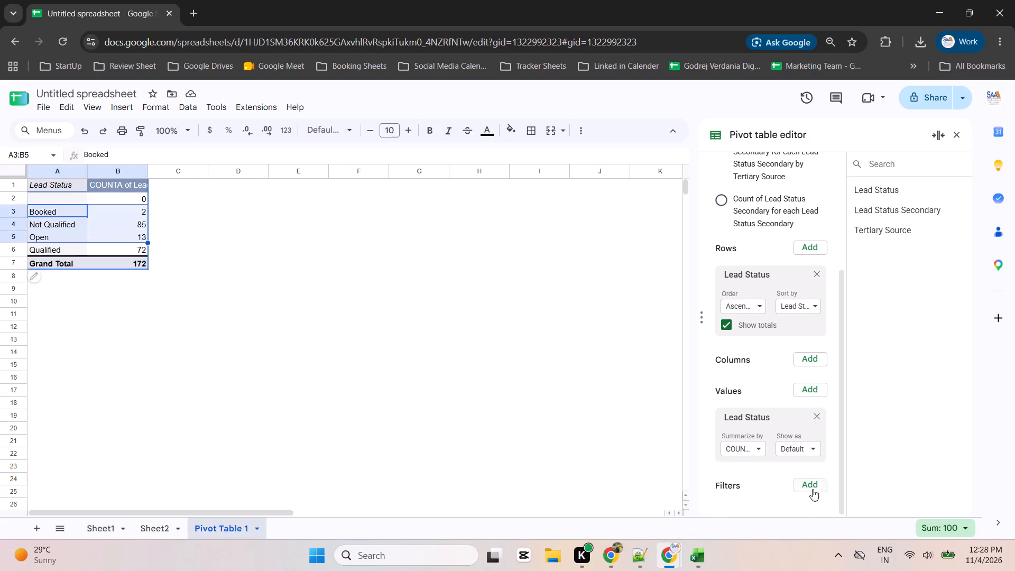
{"action": "left_click", "coordinate": [813, 484]}
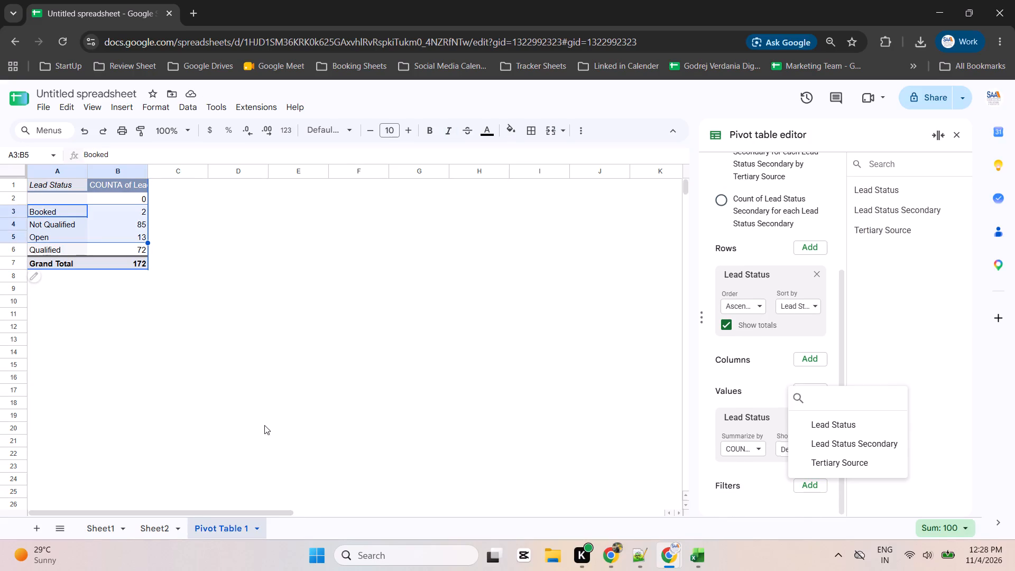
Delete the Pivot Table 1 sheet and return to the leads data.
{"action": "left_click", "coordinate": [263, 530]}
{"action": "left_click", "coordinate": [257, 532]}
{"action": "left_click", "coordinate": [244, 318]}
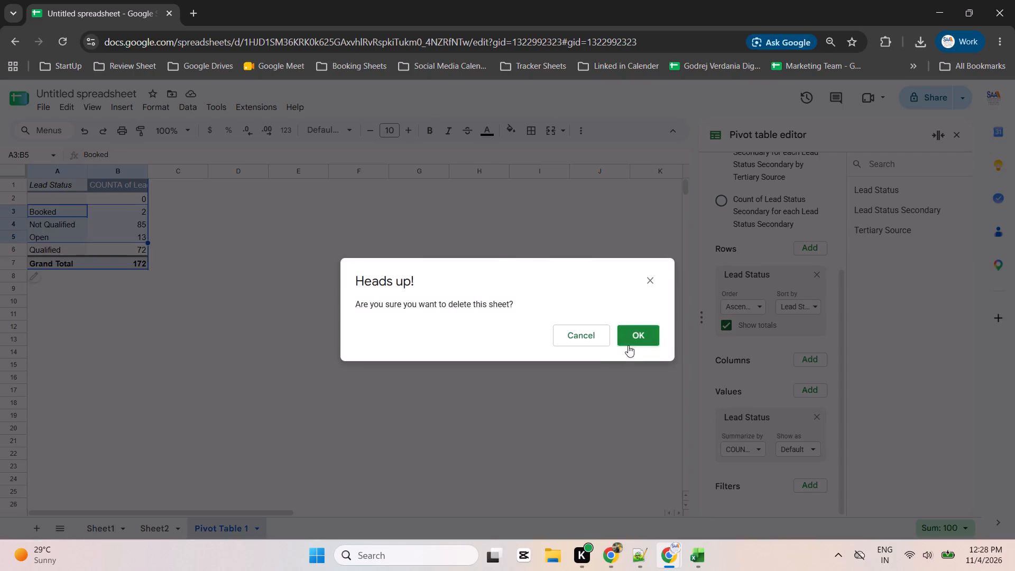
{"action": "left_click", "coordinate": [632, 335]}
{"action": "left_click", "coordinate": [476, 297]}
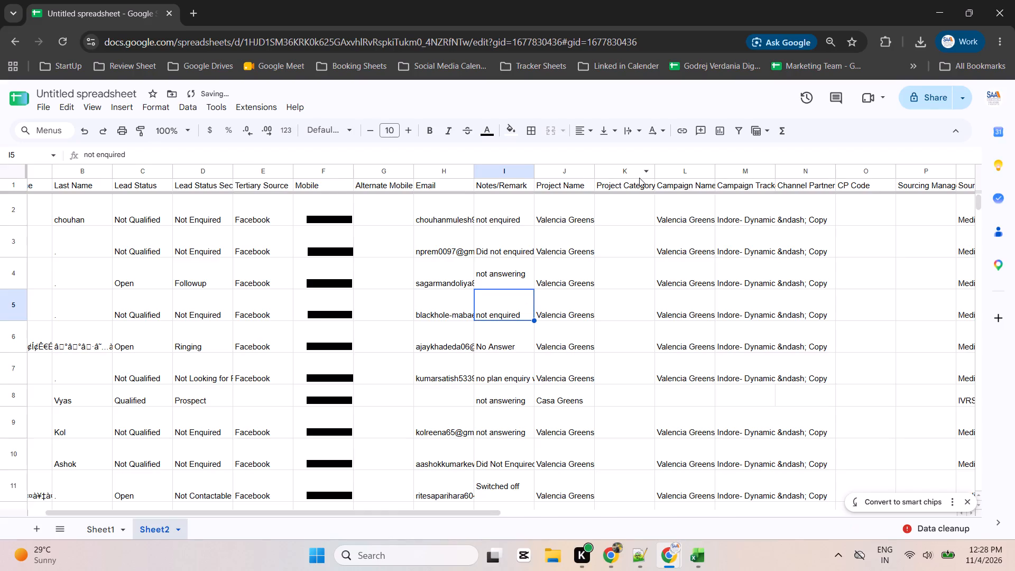
Move the Project Name column so it sits directly after Tertiary Source.
{"action": "left_click", "coordinate": [681, 175]}
{"action": "left_click", "coordinate": [697, 186]}
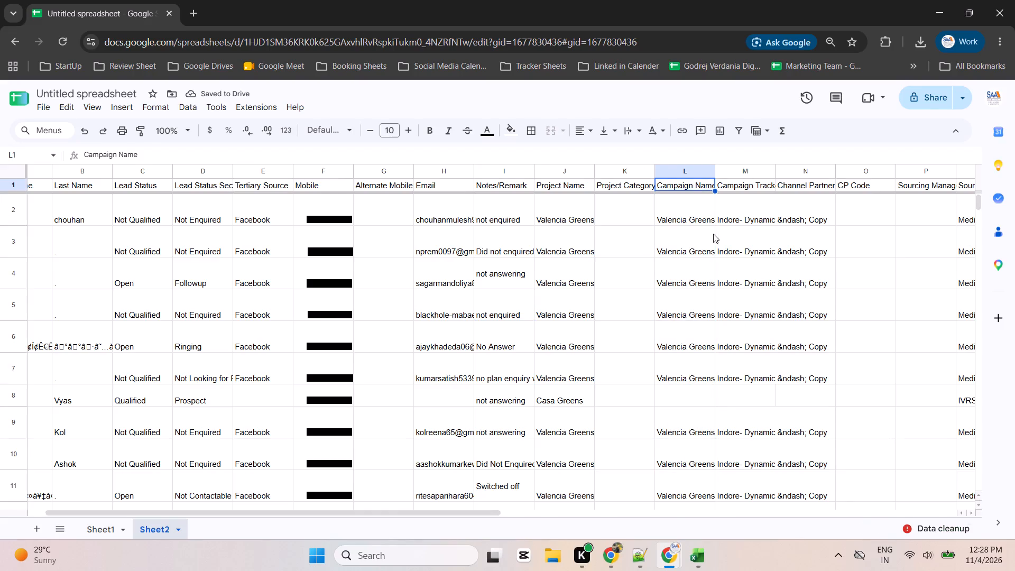
{"action": "left_click", "coordinate": [573, 186]}
{"action": "left_click", "coordinate": [570, 170]}
{"action": "left_click_drag", "start_coordinate": [568, 169], "coordinate": [395, 177]}
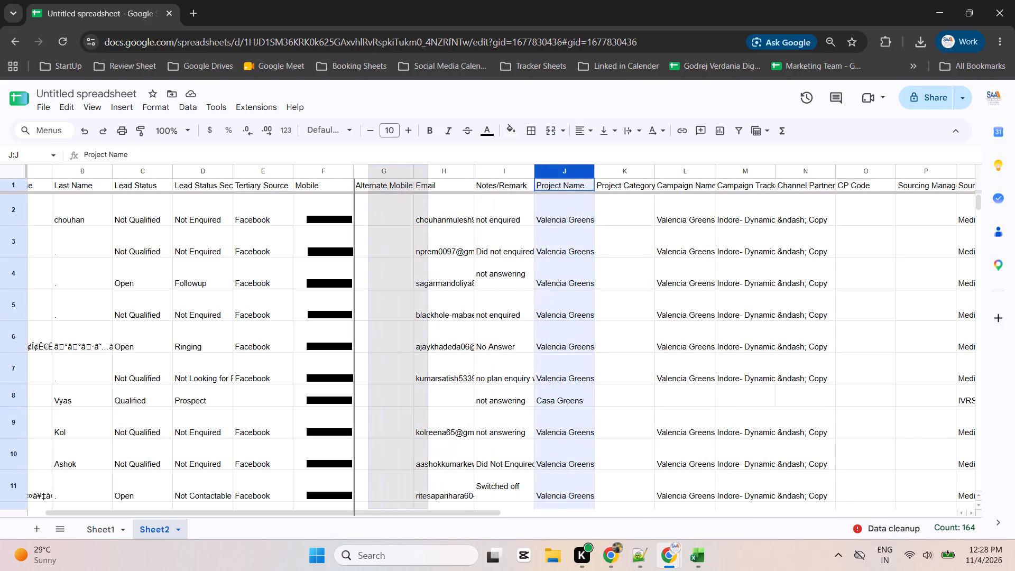
{"action": "left_click_drag", "start_coordinate": [395, 177], "coordinate": [330, 179]}
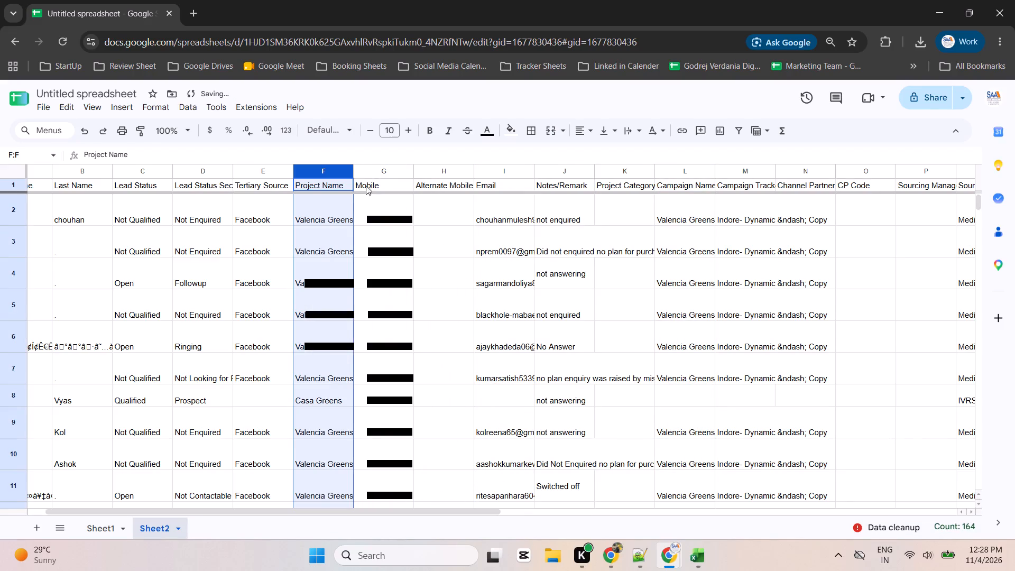
Create a pivot table on a new sheet from the Lead Status through Project Name columns (C to F).
{"action": "left_click_drag", "start_coordinate": [150, 173], "coordinate": [334, 179]}
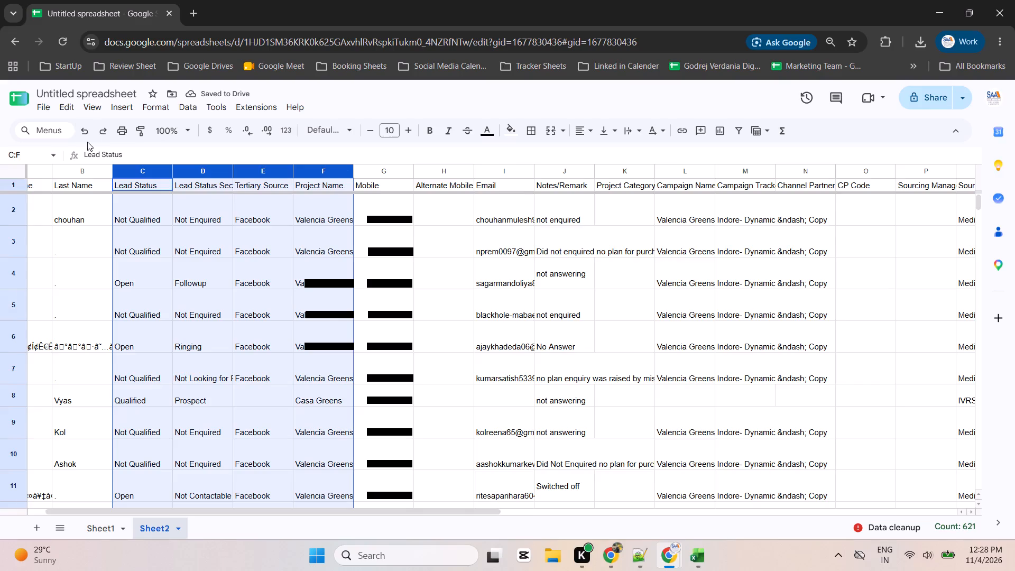
{"action": "left_click", "coordinate": [110, 109]}
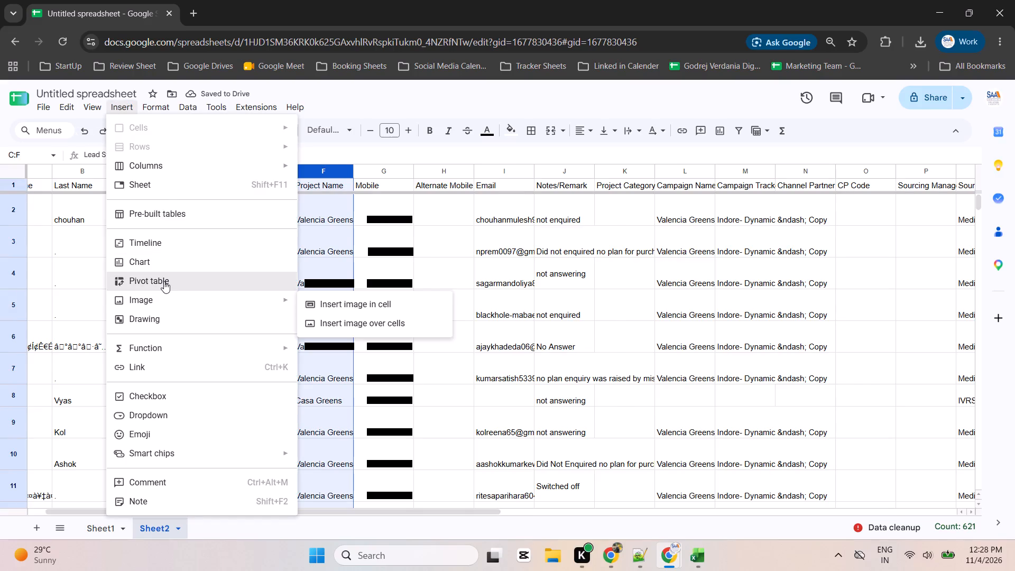
{"action": "left_click", "coordinate": [164, 281]}
{"action": "left_click", "coordinate": [586, 384]}
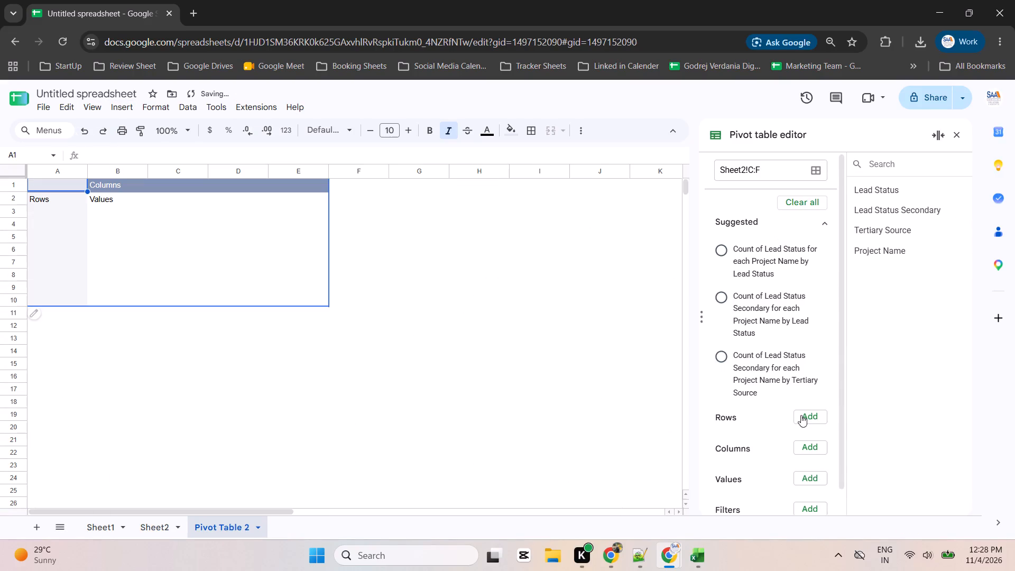
Set the pivot table to group rows by Lead Status and count Lead Status as its values.
{"action": "scroll", "coordinate": [801, 415], "scroll_direction": "down", "scroll_amount": 2}
{"action": "left_click", "coordinate": [807, 391]}
{"action": "left_click", "coordinate": [847, 445]}
{"action": "scroll", "coordinate": [847, 445], "scroll_direction": "down", "scroll_amount": 2}
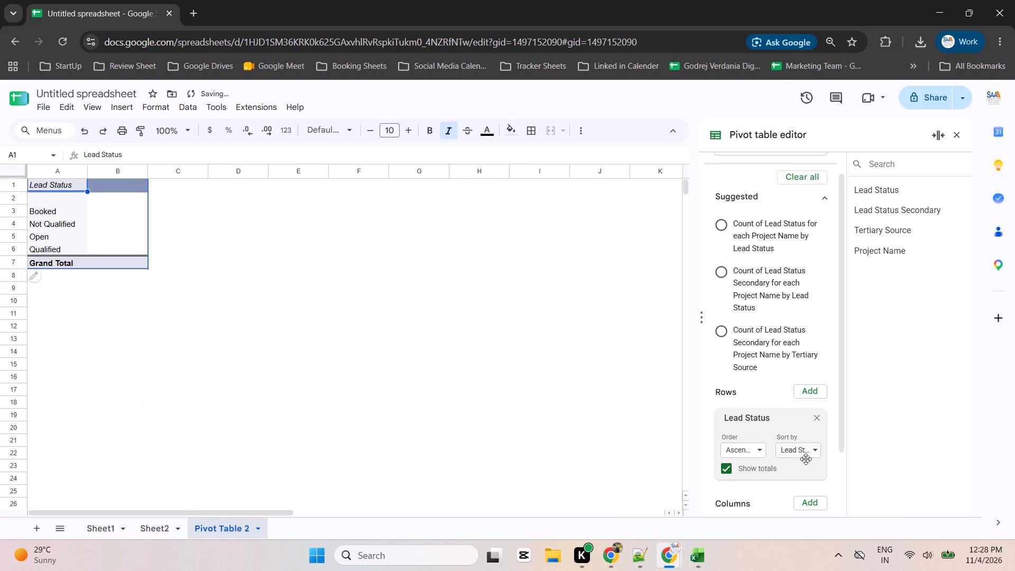
{"action": "scroll", "coordinate": [804, 462], "scroll_direction": "down", "scroll_amount": 4}
{"action": "left_click", "coordinate": [811, 458]}
{"action": "left_click", "coordinate": [842, 375]}
Add Project Name as a filter to the pivot table.
{"action": "scroll", "coordinate": [835, 379], "scroll_direction": "down", "scroll_amount": 2}
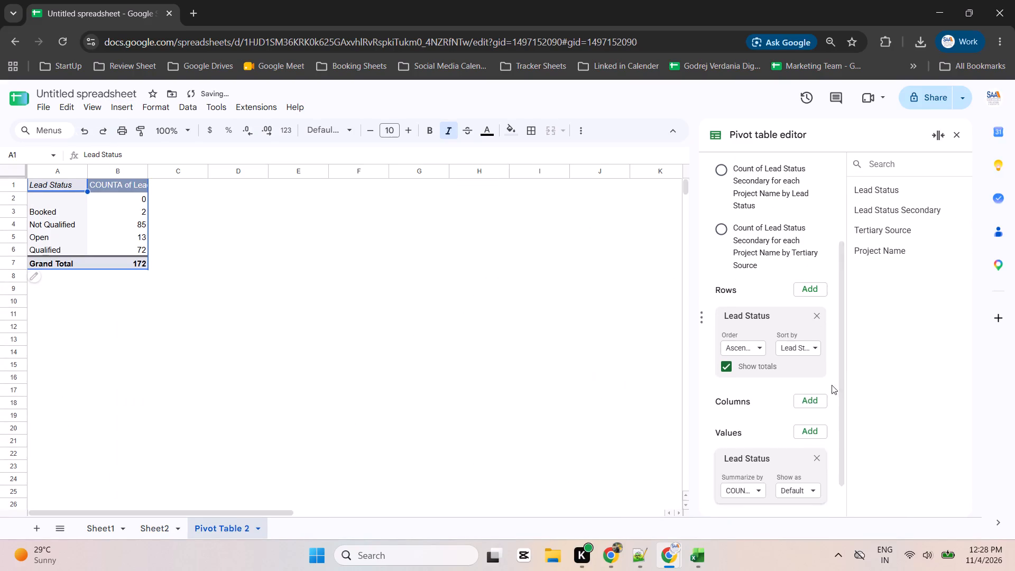
{"action": "scroll", "coordinate": [796, 498], "scroll_direction": "down", "scroll_amount": 1}
{"action": "left_click", "coordinate": [810, 486]}
{"action": "left_click", "coordinate": [836, 465]}
{"action": "scroll", "coordinate": [776, 501], "scroll_direction": "down", "scroll_amount": 1}
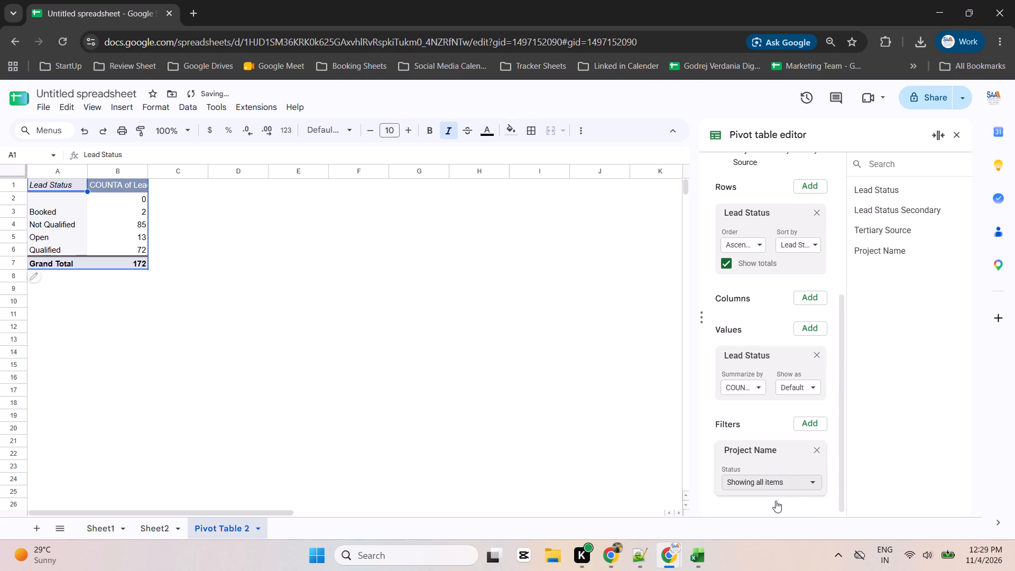
Restrict the pivot table's Project Name filter to Casa Greens only.
{"action": "left_click", "coordinate": [762, 480]}
{"action": "scroll", "coordinate": [791, 440], "scroll_direction": "down", "scroll_amount": 2}
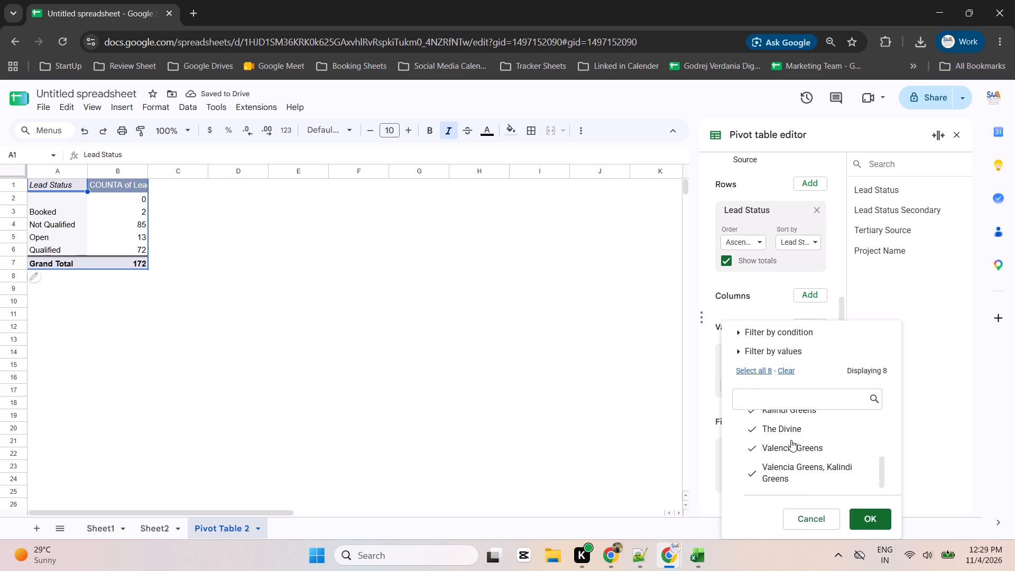
{"action": "scroll", "coordinate": [792, 446], "scroll_direction": "down", "scroll_amount": 4}
{"action": "scroll", "coordinate": [793, 446], "scroll_direction": "up", "scroll_amount": 1}
{"action": "left_click", "coordinate": [788, 371]}
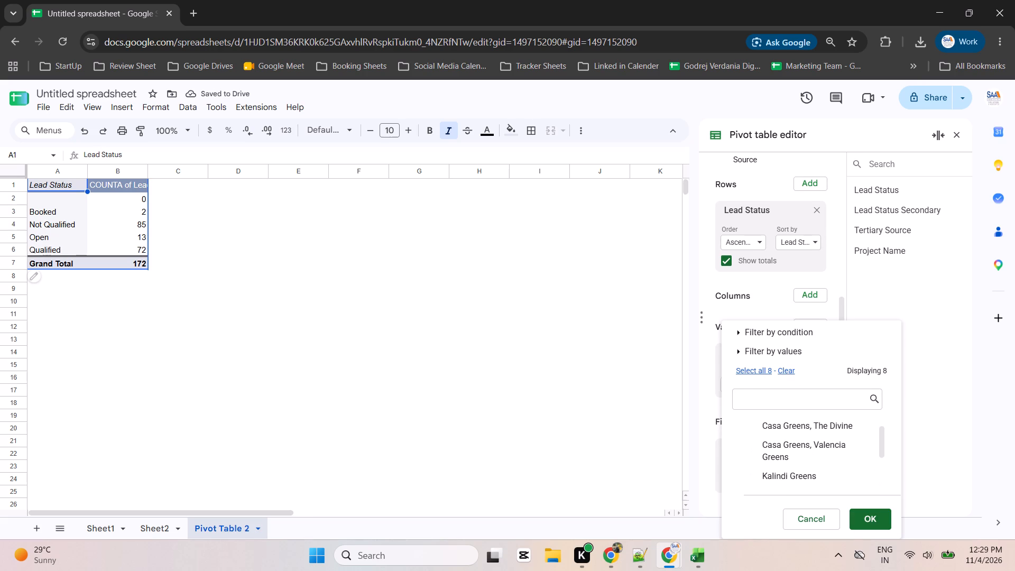
{"action": "left_click", "coordinate": [785, 399]}
{"action": "type", "text": "ca"}
{"action": "key", "text": "s"}
{"action": "left_click", "coordinate": [806, 425]}
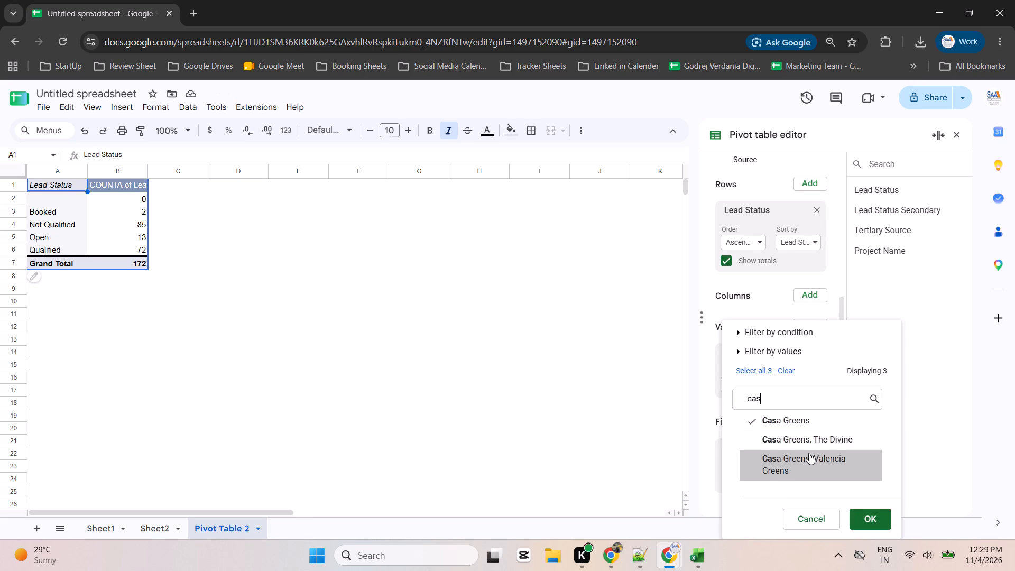
{"action": "scroll", "coordinate": [807, 445], "scroll_direction": "down", "scroll_amount": 1}
{"action": "left_click", "coordinate": [866, 516]}
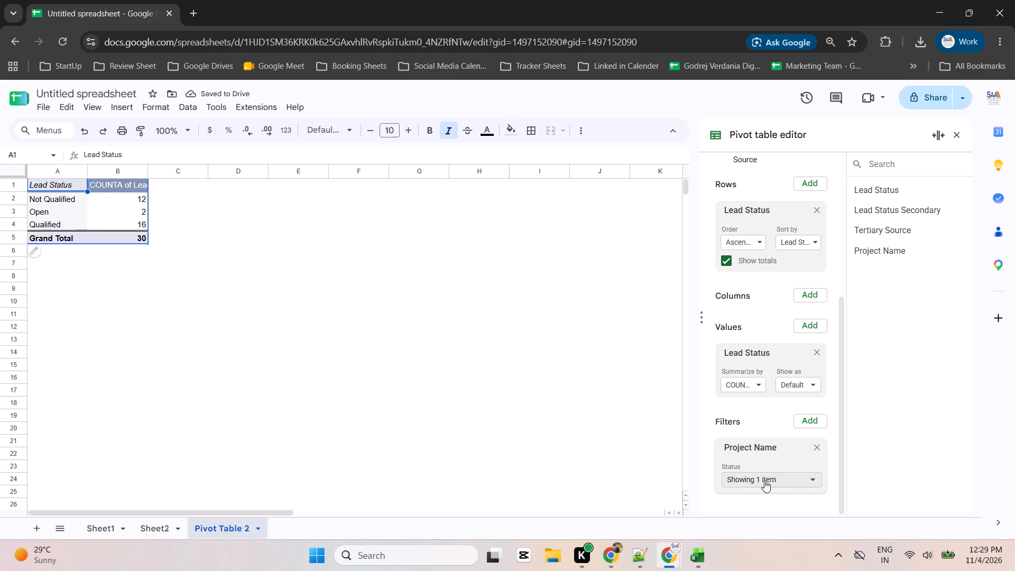
Add a Tertiary Source filter to the pivot table and limit it to Facebook only.
{"action": "left_click", "coordinate": [810, 423]}
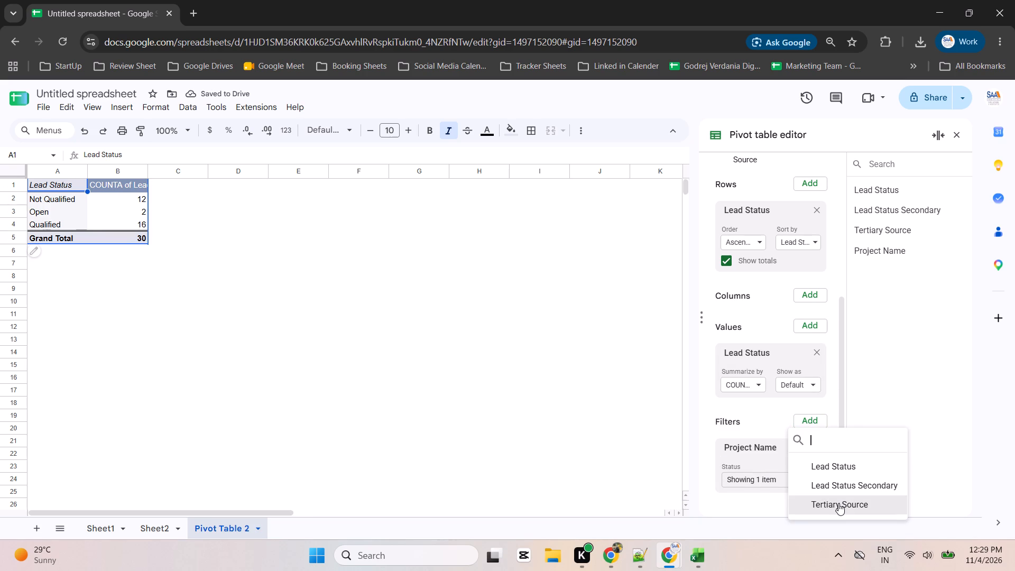
{"action": "left_click", "coordinate": [838, 503]}
{"action": "scroll", "coordinate": [779, 458], "scroll_direction": "down", "scroll_amount": 2}
{"action": "left_click", "coordinate": [769, 477]}
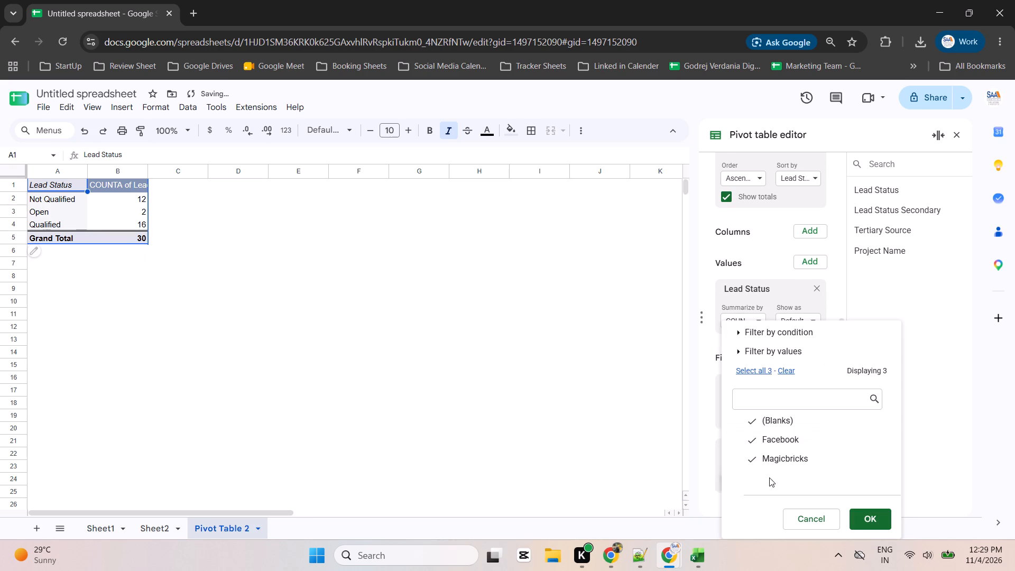
{"action": "left_click", "coordinate": [788, 414]}
{"action": "left_click", "coordinate": [785, 457]}
{"action": "left_click", "coordinate": [879, 515]}
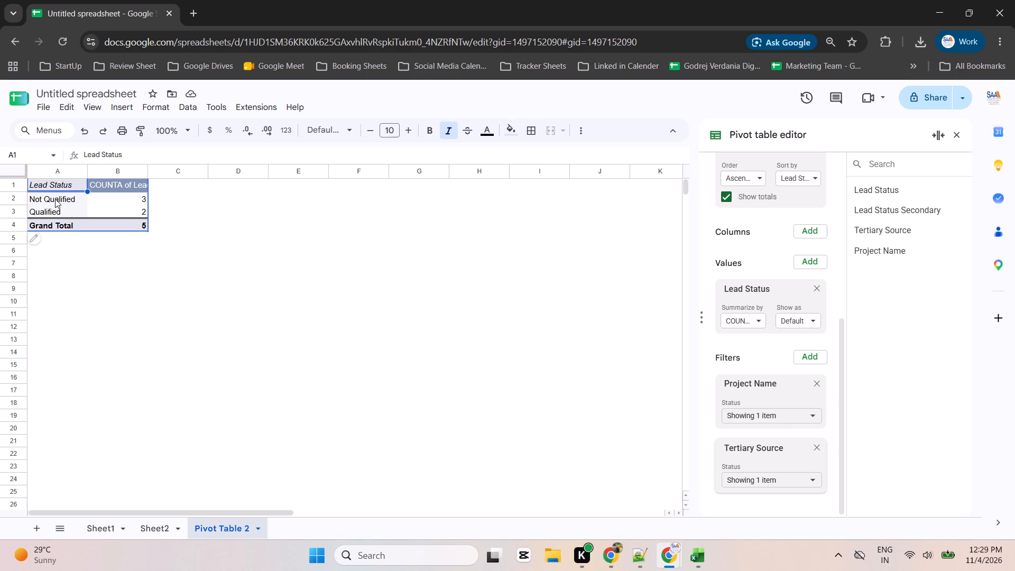
Copy the pivot table's Not Qualified and Qualified rows and, in a duplicate spreadsheet window, paste them as values below Meta Leads in Sheet1.
{"action": "left_click_drag", "start_coordinate": [55, 199], "coordinate": [129, 211]}
{"action": "key", "text": "ctrl+c"}
{"action": "key", "text": "alt+Tab"}
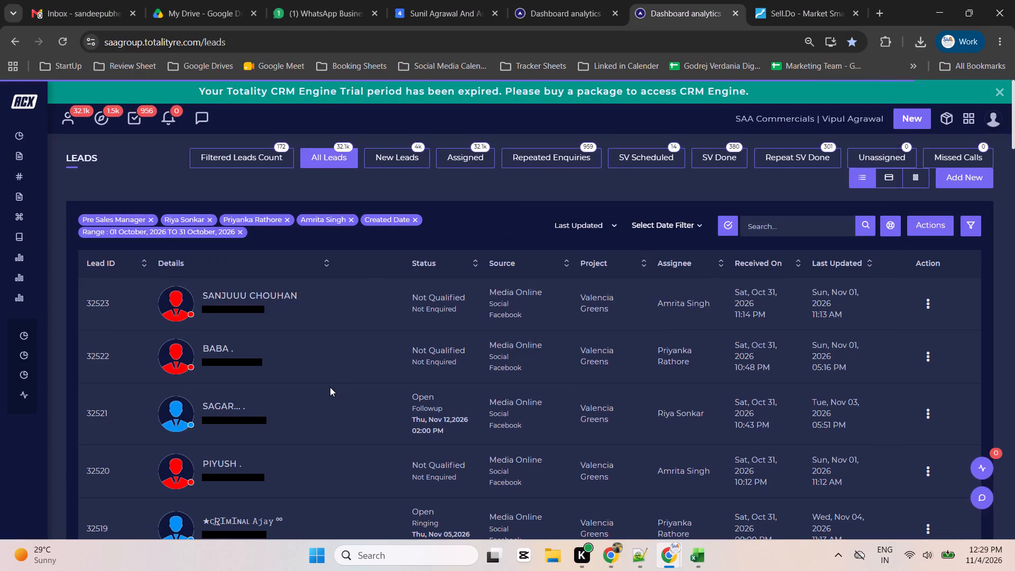
{"action": "key", "text": "alt+Tab"}
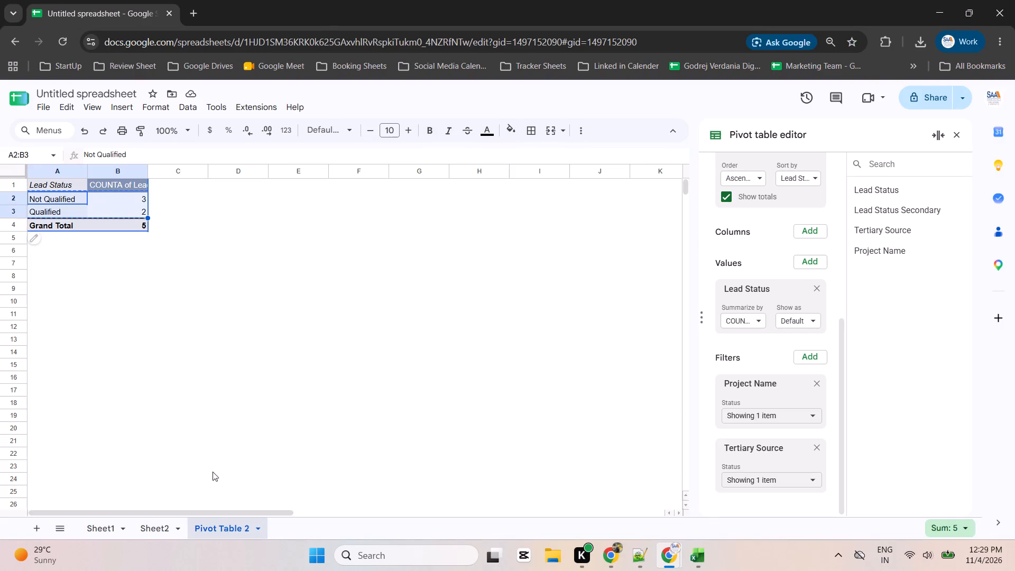
{"action": "right_click", "coordinate": [77, 10]}
{"action": "left_click", "coordinate": [163, 133]}
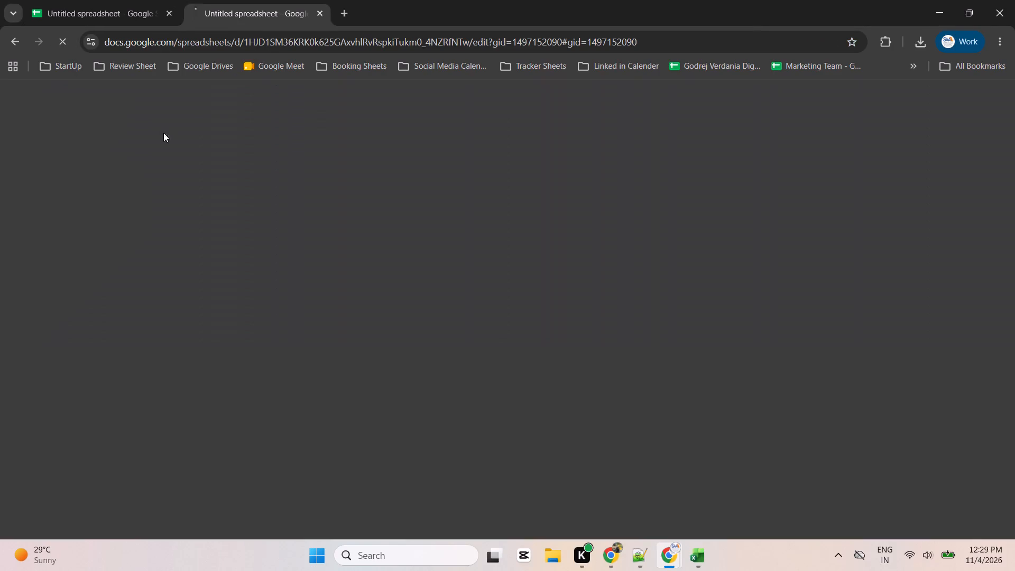
{"action": "left_click_drag", "start_coordinate": [260, 4], "coordinate": [244, 78]}
{"action": "left_click", "coordinate": [956, 88]}
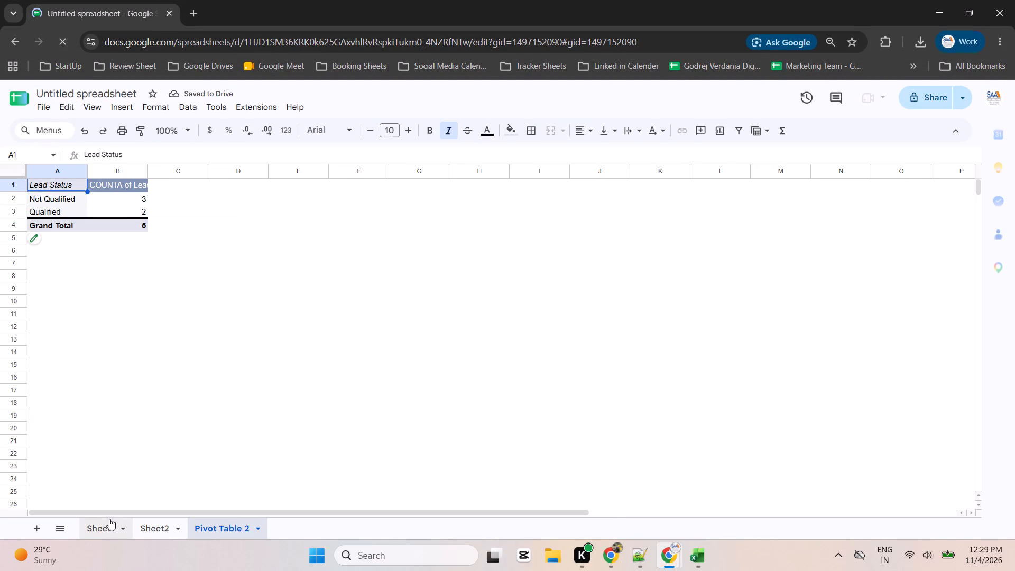
{"action": "left_click", "coordinate": [106, 526]}
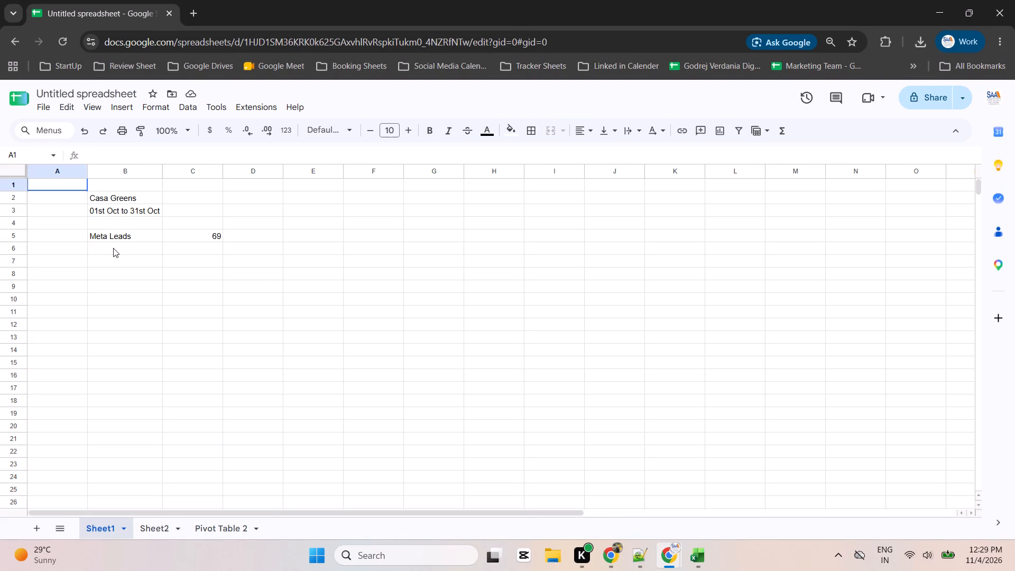
{"action": "left_click", "coordinate": [113, 248]}
{"action": "key", "text": "ctrl+shift+v"}
Replace the Meta Leads total in C5 with a SUM formula over C6:C7.
{"action": "left_click", "coordinate": [211, 237]}
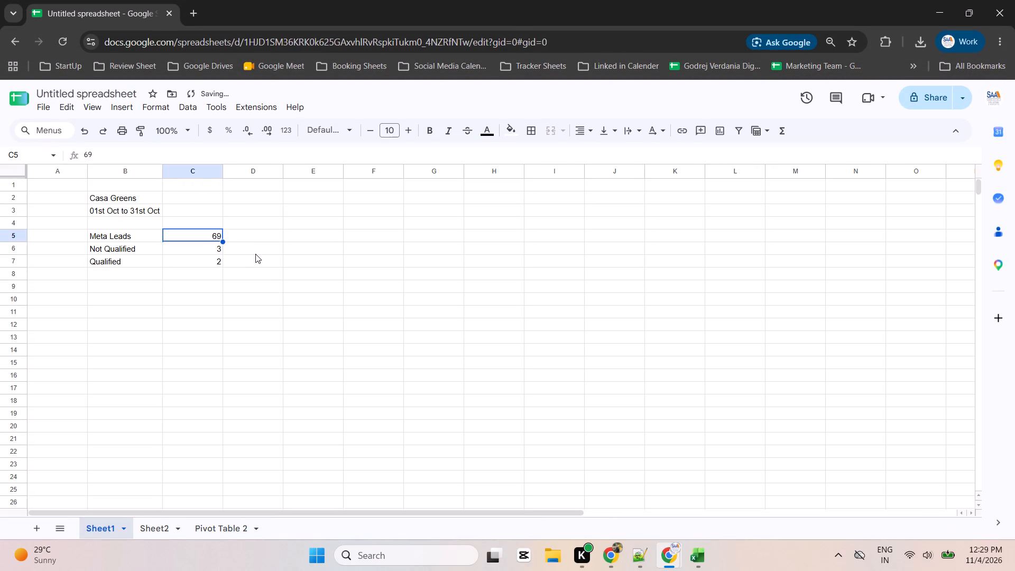
{"action": "type", "text": "=sum"}
{"action": "key", "text": "Return"}
{"action": "key", "text": "Down"}
{"action": "key", "text": "shift+Down"}
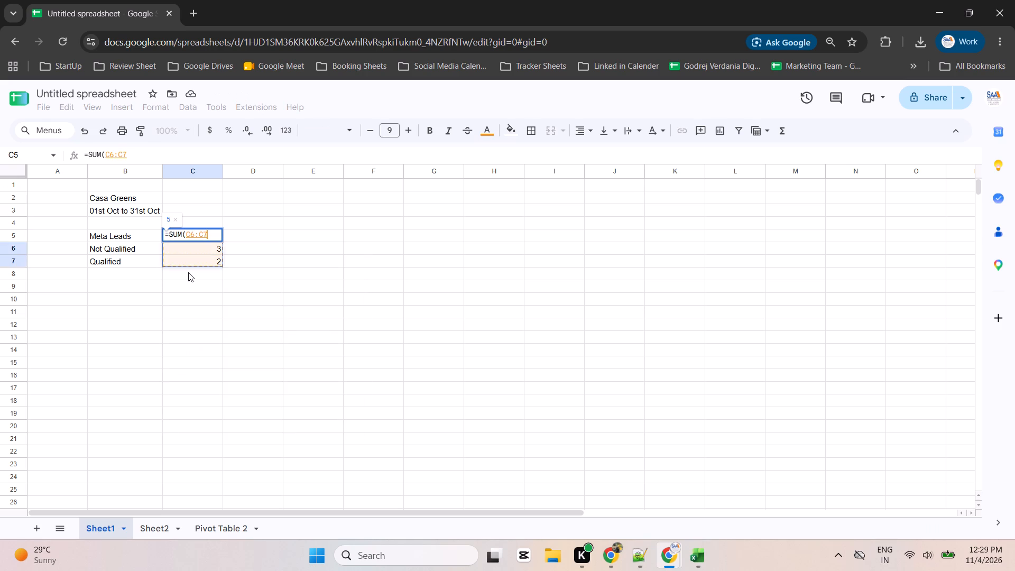
{"action": "key", "text": "shift+parenright"}
{"action": "key", "text": "Return"}
Merge the Casa Greens title across B2:C2 and the date range row across B3:C3.
{"action": "left_click", "coordinate": [152, 249]}
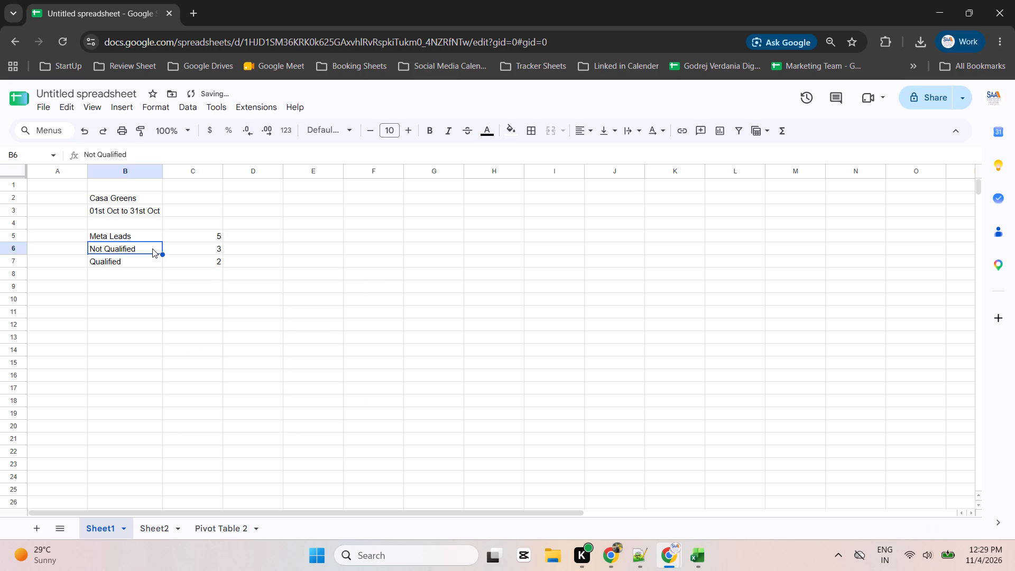
{"action": "left_click_drag", "start_coordinate": [134, 197], "coordinate": [178, 197]}
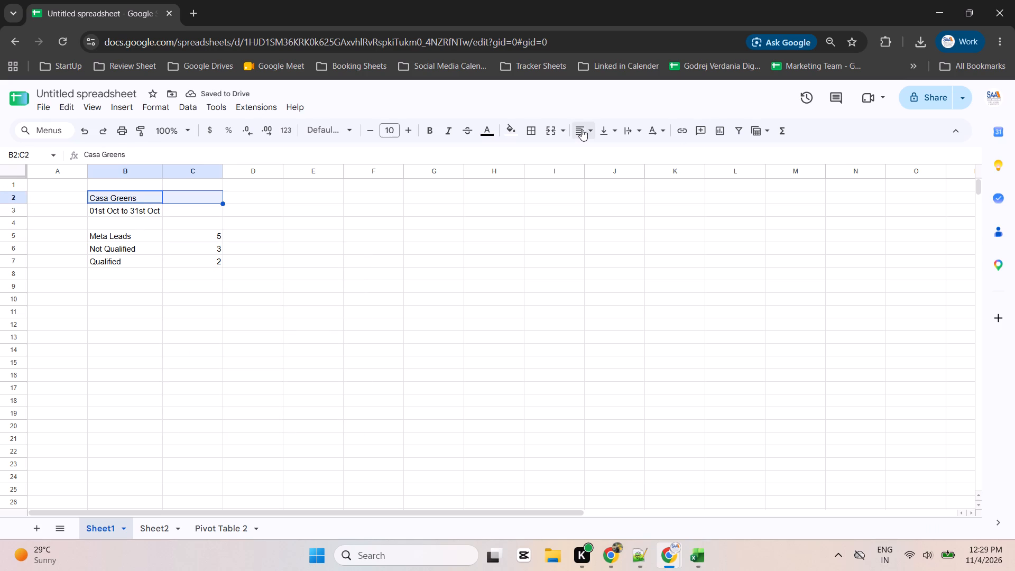
{"action": "left_click", "coordinate": [546, 129]}
{"action": "left_click_drag", "start_coordinate": [141, 214], "coordinate": [200, 210]}
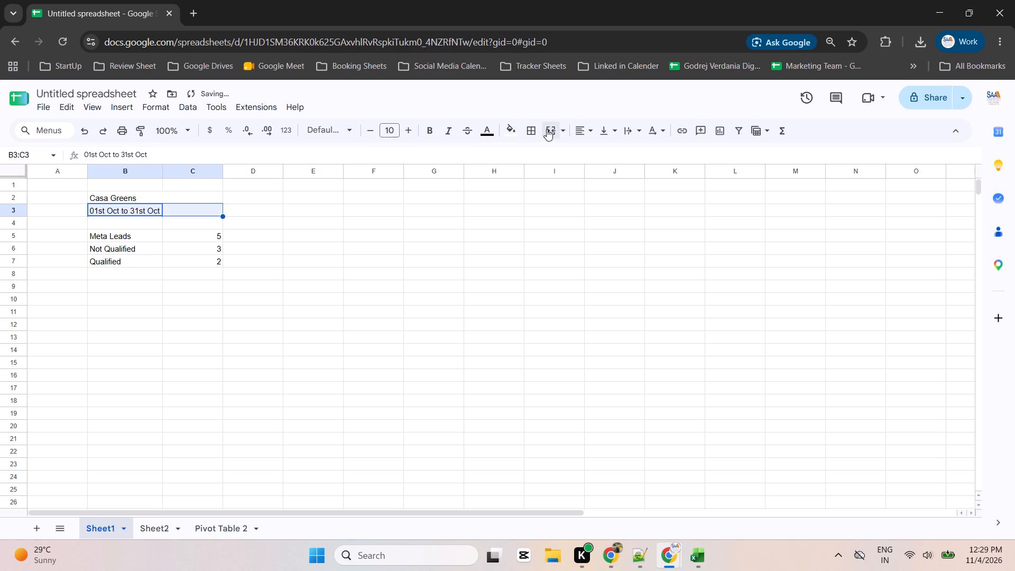
{"action": "left_click", "coordinate": [551, 128]}
{"action": "left_click_drag", "start_coordinate": [318, 300], "coordinate": [308, 297]}
Enter the label Magicbricks Leads in B9, below the Meta Leads block.
{"action": "left_click", "coordinate": [127, 241]}
{"action": "left_click", "coordinate": [123, 285]}
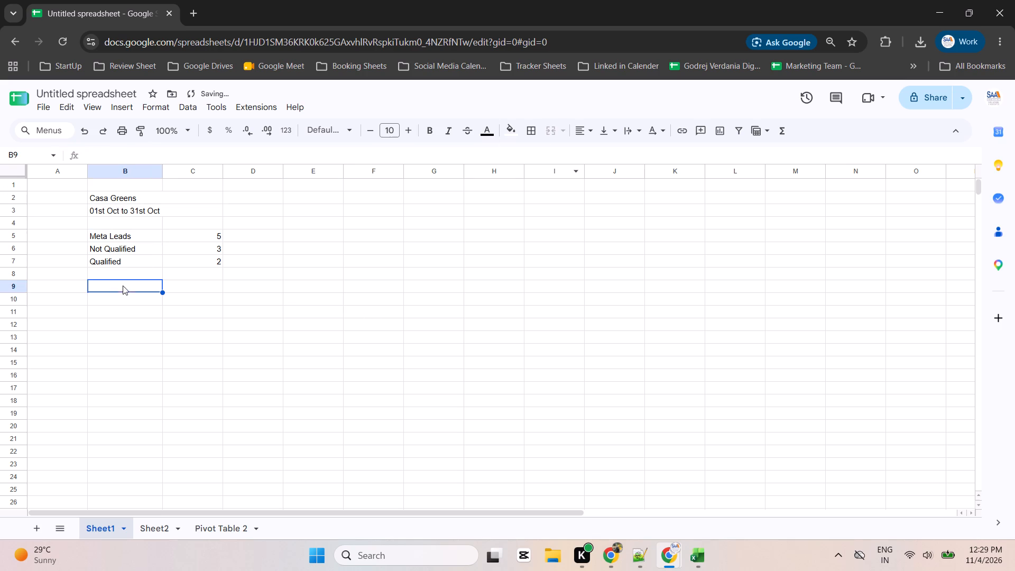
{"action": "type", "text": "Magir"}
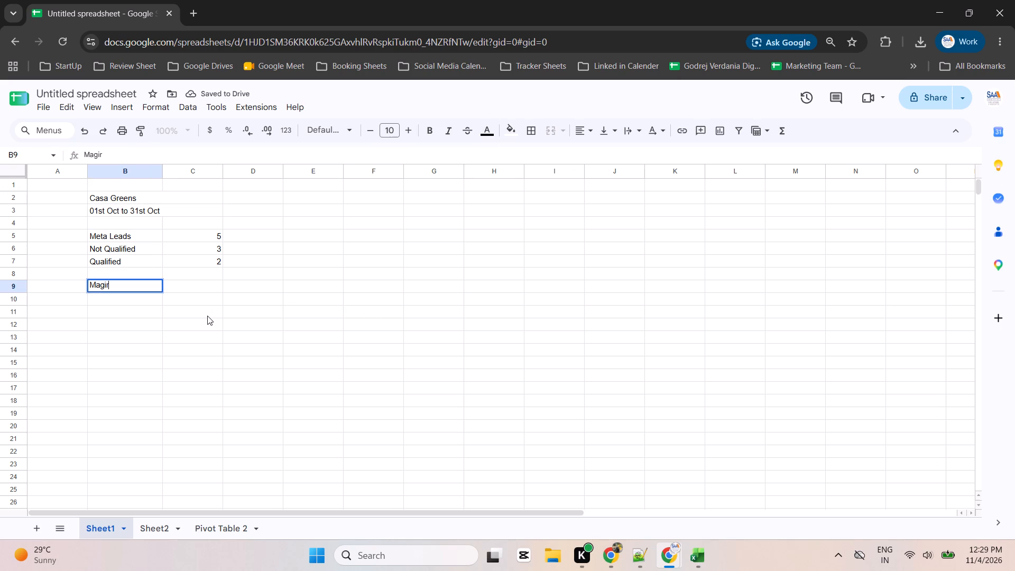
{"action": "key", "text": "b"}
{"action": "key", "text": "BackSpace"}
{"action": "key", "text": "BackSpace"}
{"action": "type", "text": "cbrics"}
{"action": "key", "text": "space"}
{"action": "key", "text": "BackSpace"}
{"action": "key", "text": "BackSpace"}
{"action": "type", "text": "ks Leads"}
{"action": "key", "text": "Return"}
In the other spreadsheet window, change the pivot table's Tertiary Source filter to Magicbricks only instead of Facebook.
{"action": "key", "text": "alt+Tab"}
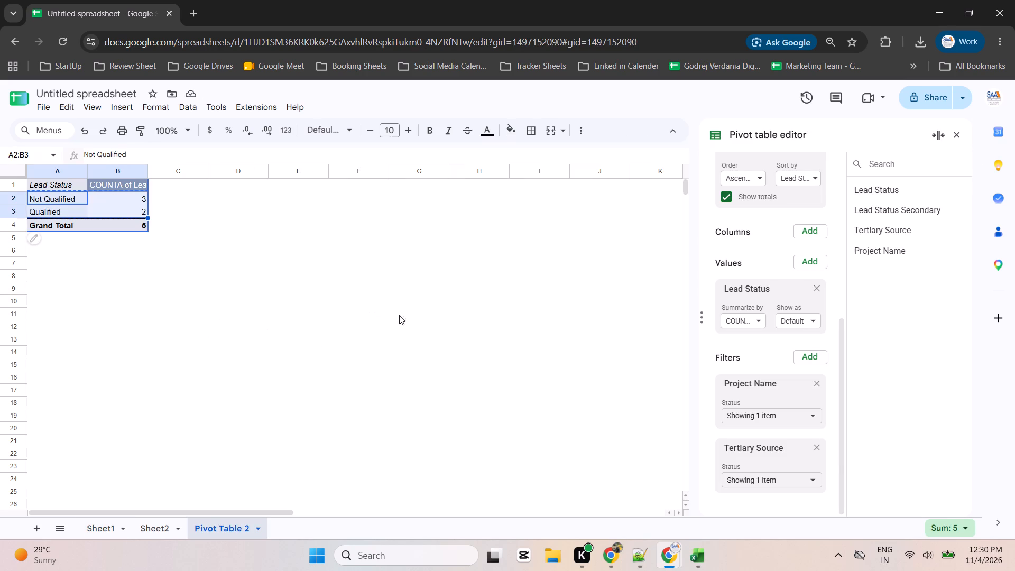
{"action": "scroll", "coordinate": [800, 474], "scroll_direction": "down", "scroll_amount": 2}
{"action": "left_click", "coordinate": [787, 483]}
{"action": "left_click", "coordinate": [789, 445]}
{"action": "left_click", "coordinate": [788, 455]}
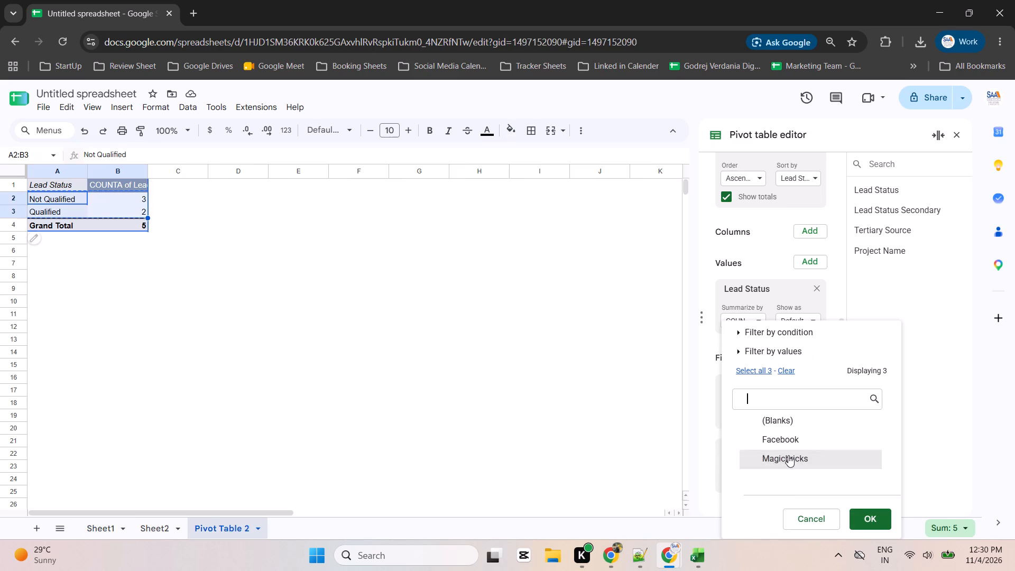
{"action": "left_click", "coordinate": [874, 524]}
Copy the pivot table's Not Qualified, Open and Qualified rows with counts and paste them as values below Magicbricks Leads in Sheet1.
{"action": "left_click_drag", "start_coordinate": [44, 197], "coordinate": [47, 199]}
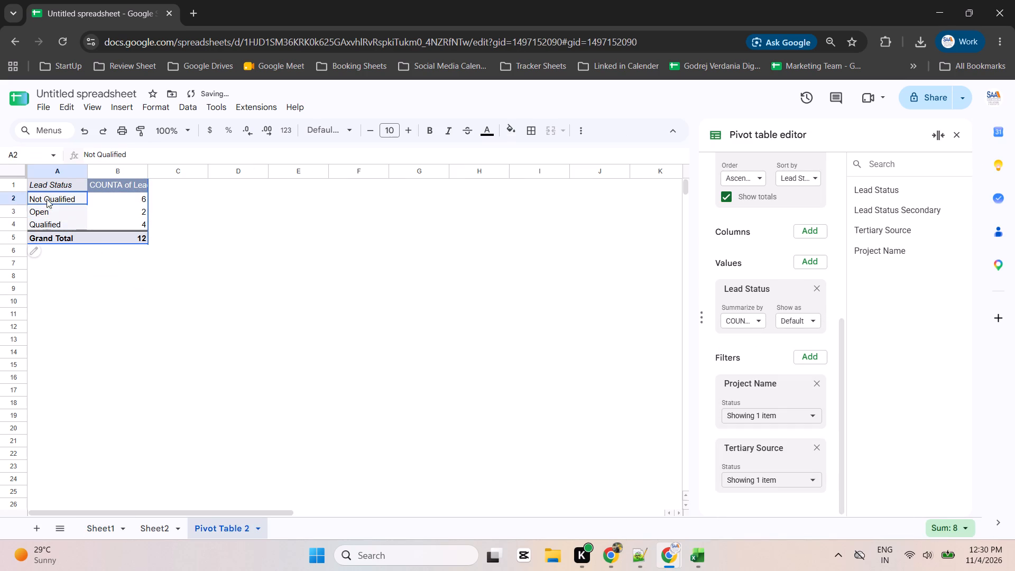
{"action": "left_click_drag", "start_coordinate": [47, 199], "coordinate": [97, 225]}
{"action": "key", "text": "ctrl+c"}
{"action": "key", "text": "ctrl+c"}
{"action": "key", "text": "alt+Tab"}
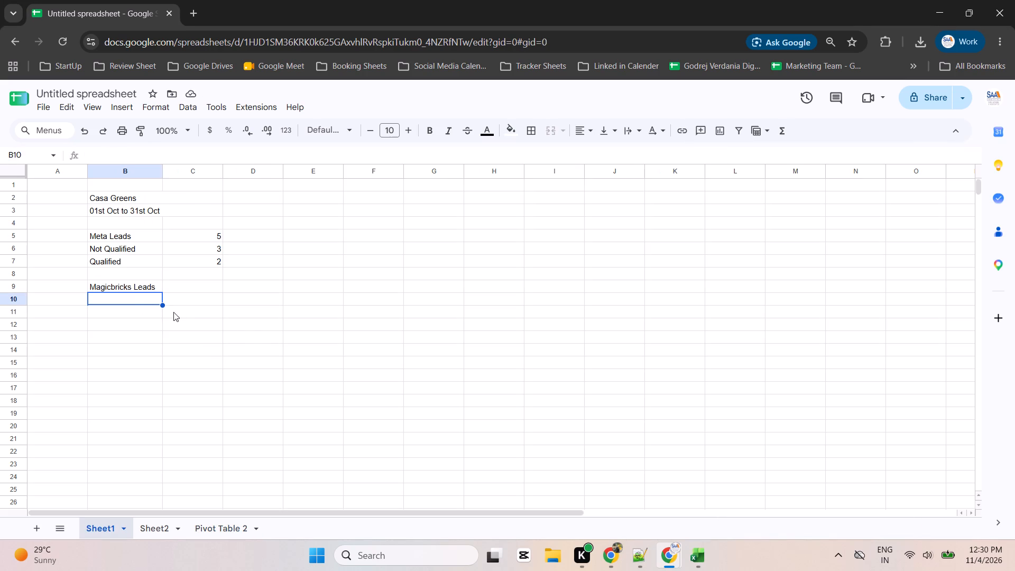
{"action": "key", "text": "ctrl+shift+v"}
Copy the Meta Leads total formula into C9 and adjust its range so it reads =SUM(C10:C12).
{"action": "left_click", "coordinate": [206, 287]}
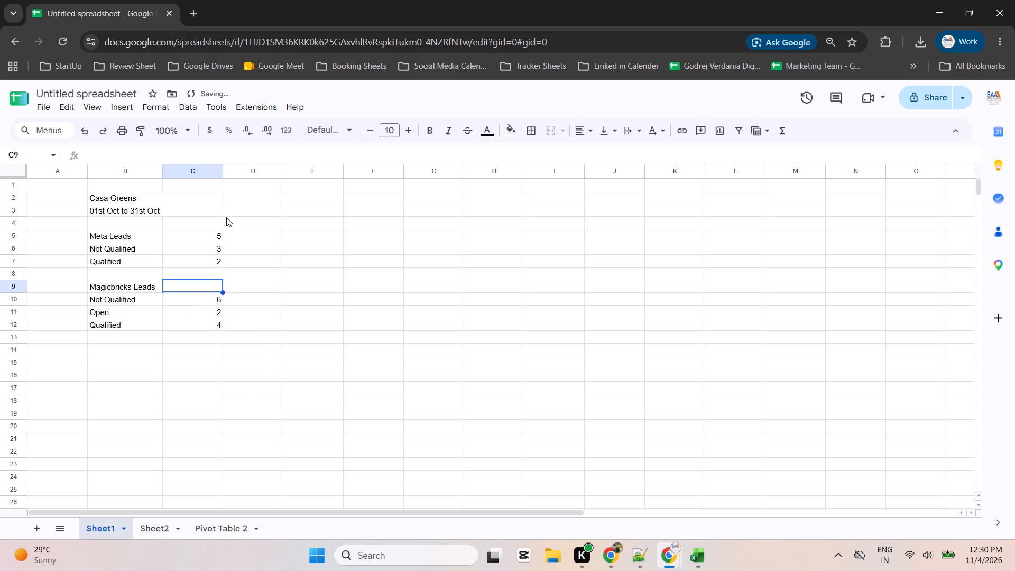
{"action": "left_click", "coordinate": [210, 241]}
{"action": "key", "text": "ctrl+c"}
{"action": "left_click", "coordinate": [201, 289]}
{"action": "key", "text": "ctrl+v"}
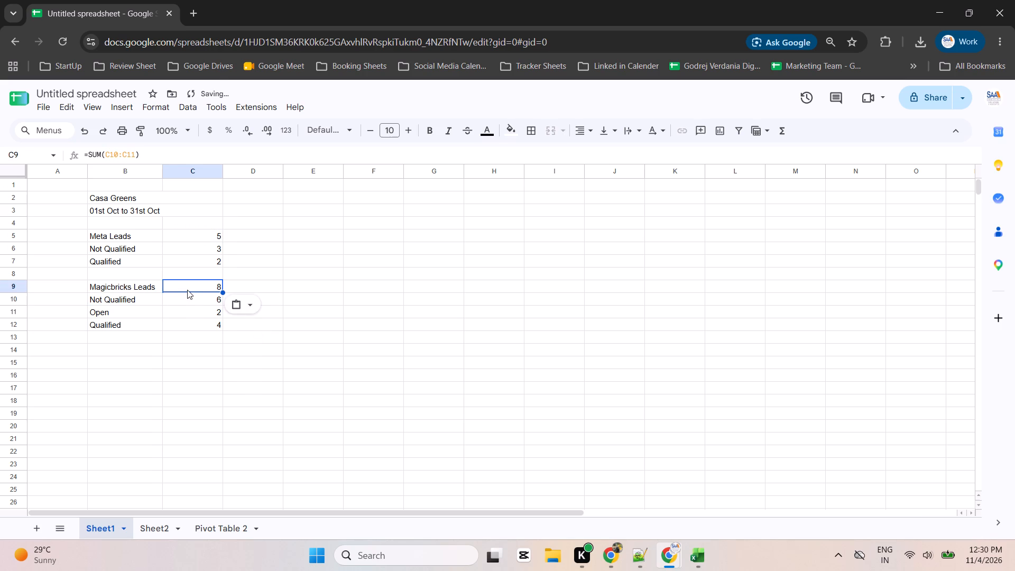
{"action": "double_click", "coordinate": [187, 290]}
{"action": "key", "text": "Left"}
{"action": "key", "text": "shift+Left"}
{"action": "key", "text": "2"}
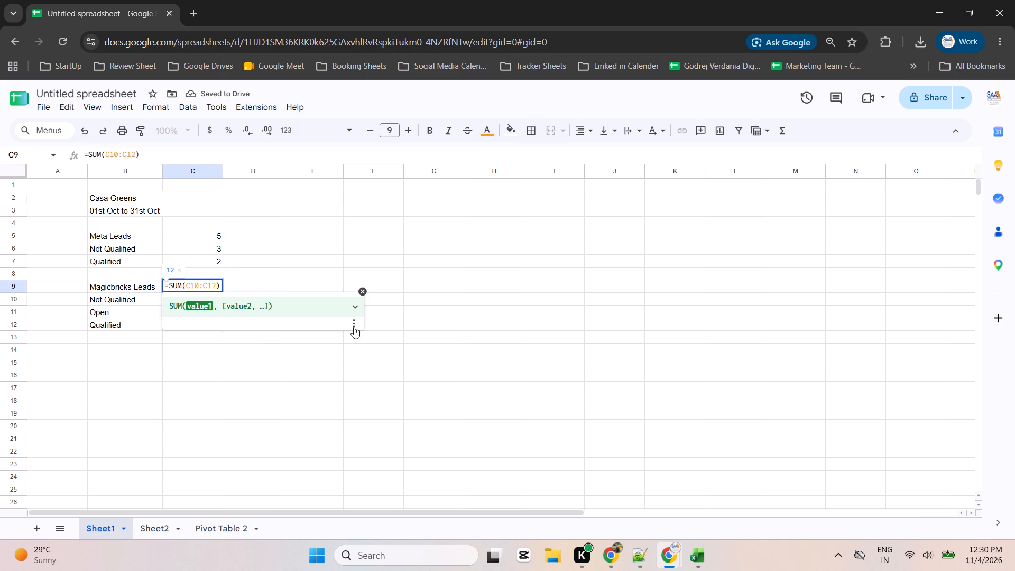
{"action": "key", "text": "Return"}
Apply all borders and centre alignment to the Magicbricks Leads block, B9:C12.
{"action": "left_click", "coordinate": [164, 307]}
{"action": "key", "text": "ctrl+a"}
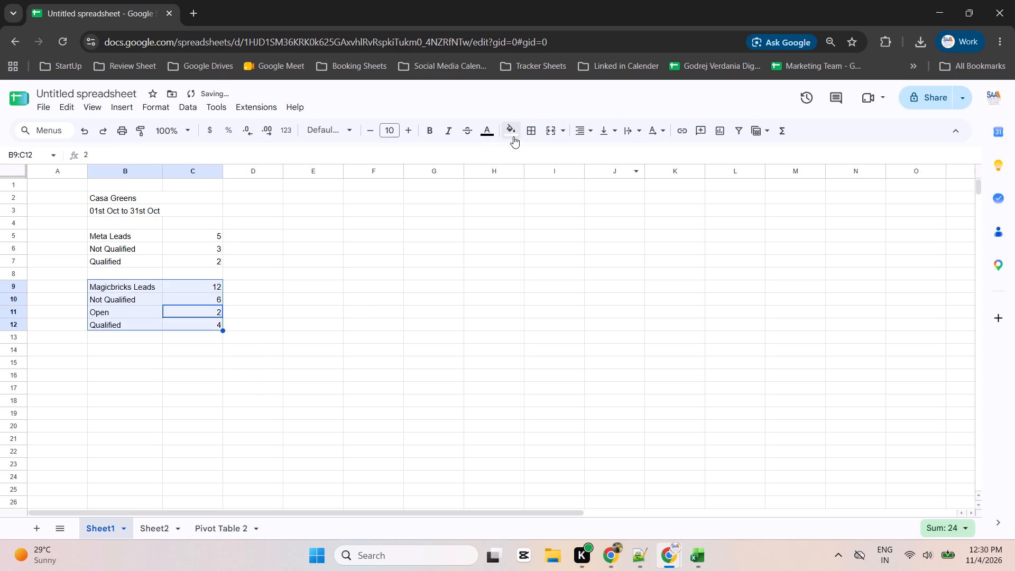
{"action": "left_click", "coordinate": [531, 128]}
{"action": "left_click", "coordinate": [540, 158]}
{"action": "left_click", "coordinate": [586, 133]}
{"action": "left_click", "coordinate": [611, 155]}
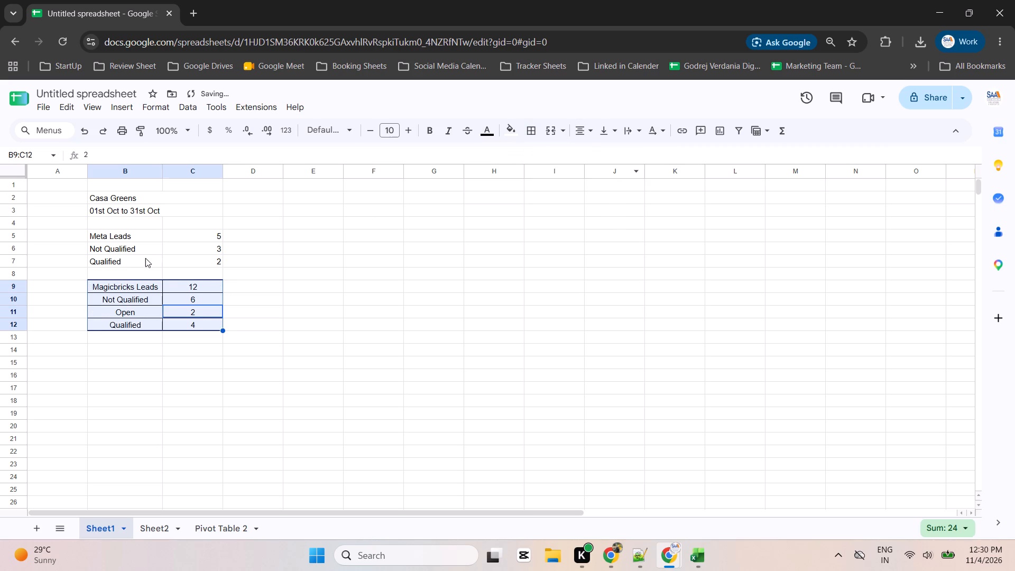
Centre the contents of the Meta Leads block, B5:C7, and apply all borders to it.
{"action": "left_click", "coordinate": [145, 258]}
{"action": "key", "text": "ctrl+a"}
{"action": "left_click", "coordinate": [583, 138]}
{"action": "left_click", "coordinate": [607, 151]}
{"action": "left_click", "coordinate": [539, 134]}
{"action": "left_click", "coordinate": [543, 153]}
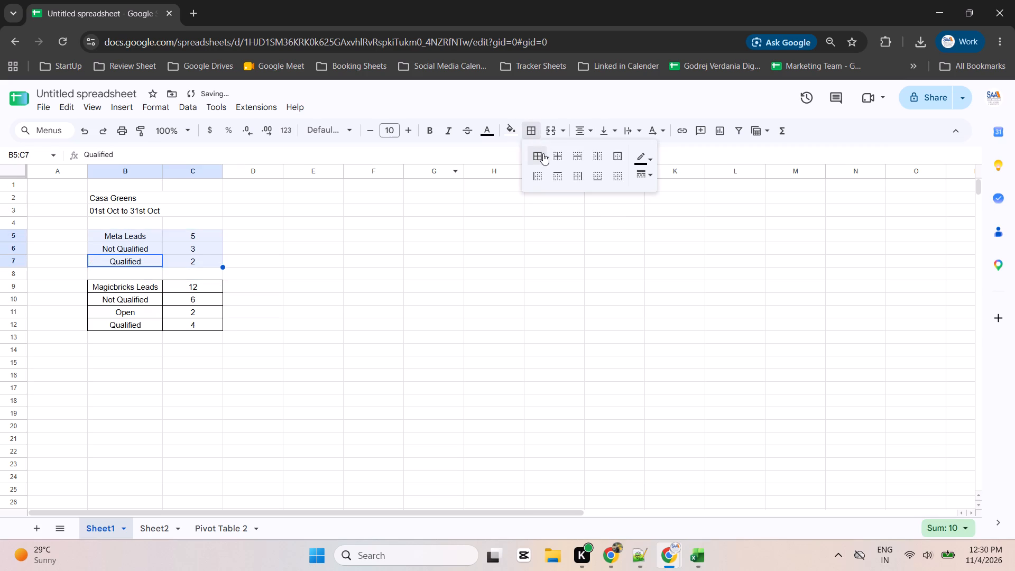
{"action": "left_click", "coordinate": [387, 240]}
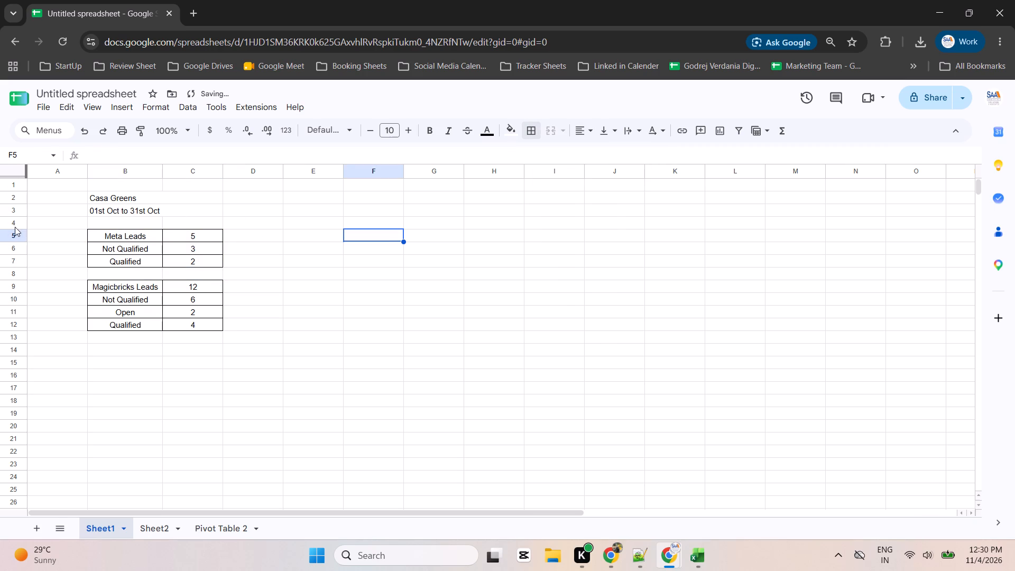
Delete the blank row 4 between the date range and the Meta Leads block.
{"action": "left_click", "coordinate": [14, 225]}
{"action": "right_click", "coordinate": [14, 224]}
{"action": "left_click", "coordinate": [80, 368]}
{"action": "left_click_drag", "start_coordinate": [326, 371], "coordinate": [395, 364]}
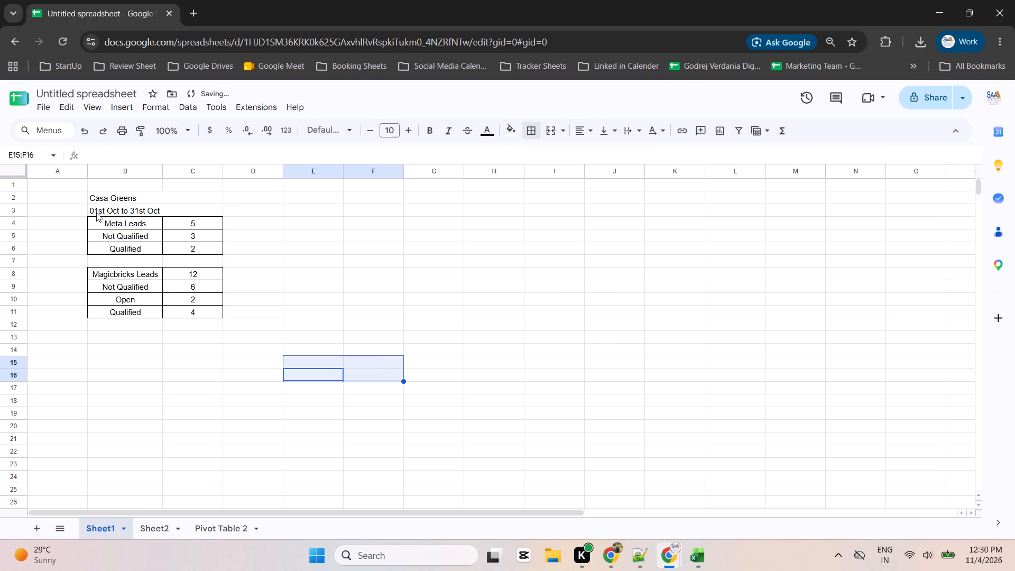
Merge the Casa Greens and date-range cells across columns B and C, and center the block's contents.
{"action": "left_click_drag", "start_coordinate": [109, 198], "coordinate": [156, 198]}
{"action": "left_click_drag", "start_coordinate": [144, 209], "coordinate": [184, 209]}
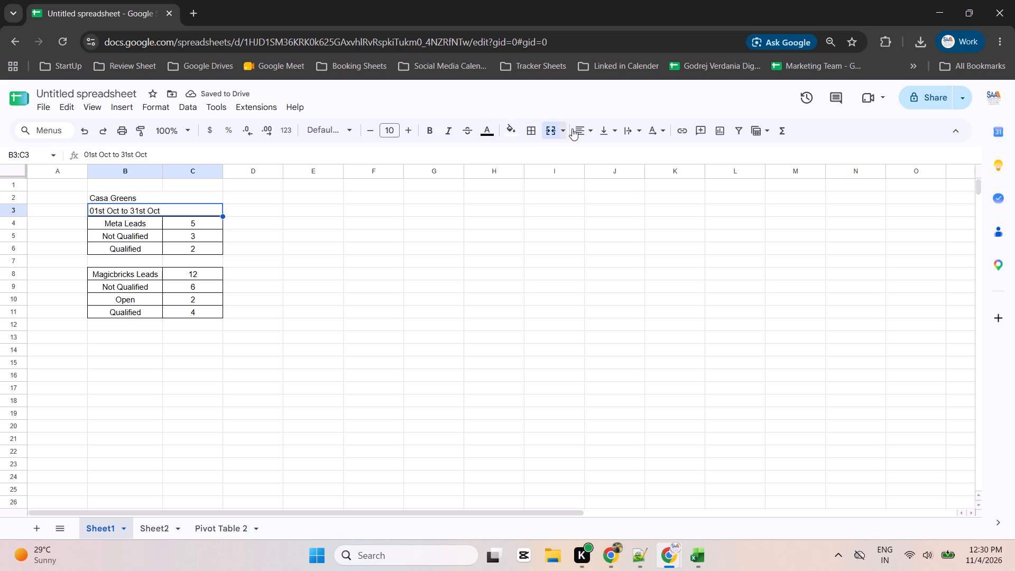
{"action": "key", "text": "ctrl+a"}
{"action": "left_click", "coordinate": [580, 131]}
{"action": "left_click", "coordinate": [599, 153]}
{"action": "left_click", "coordinate": [172, 252]}
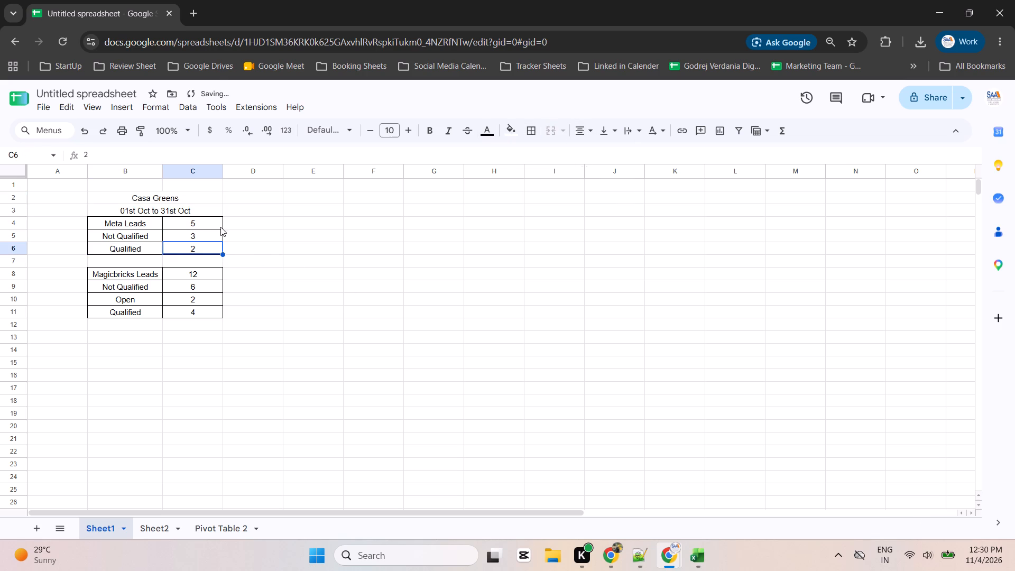
Apply borders to all cells of the Casa Greens block B2:C6, including the title and date rows.
{"action": "left_click", "coordinate": [154, 196]}
{"action": "key", "text": "ctrl+a"}
{"action": "left_click", "coordinate": [521, 126]}
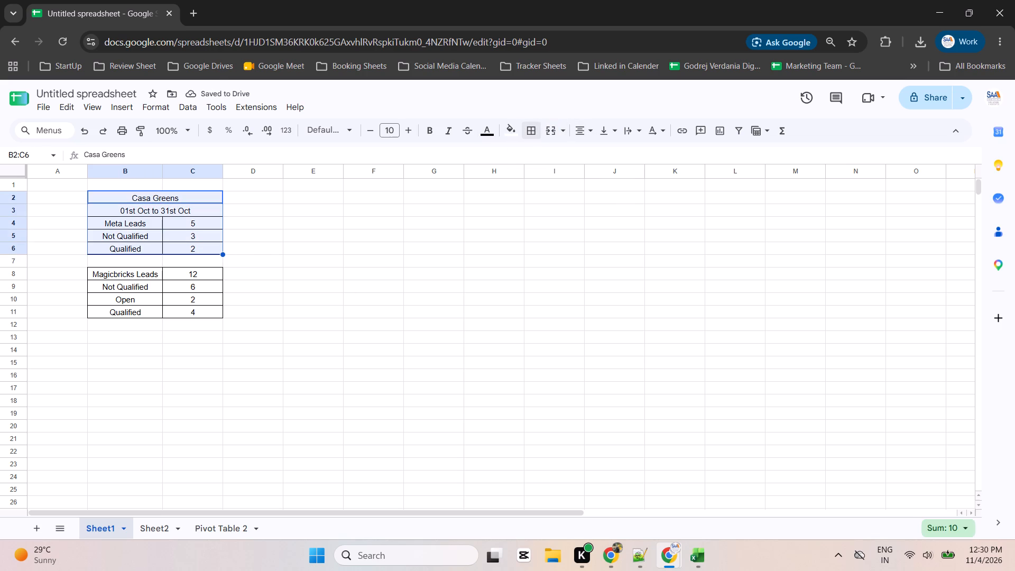
{"action": "left_click", "coordinate": [535, 128]}
{"action": "left_click", "coordinate": [534, 157]}
{"action": "left_click", "coordinate": [312, 281]}
{"action": "left_click", "coordinate": [149, 260]}
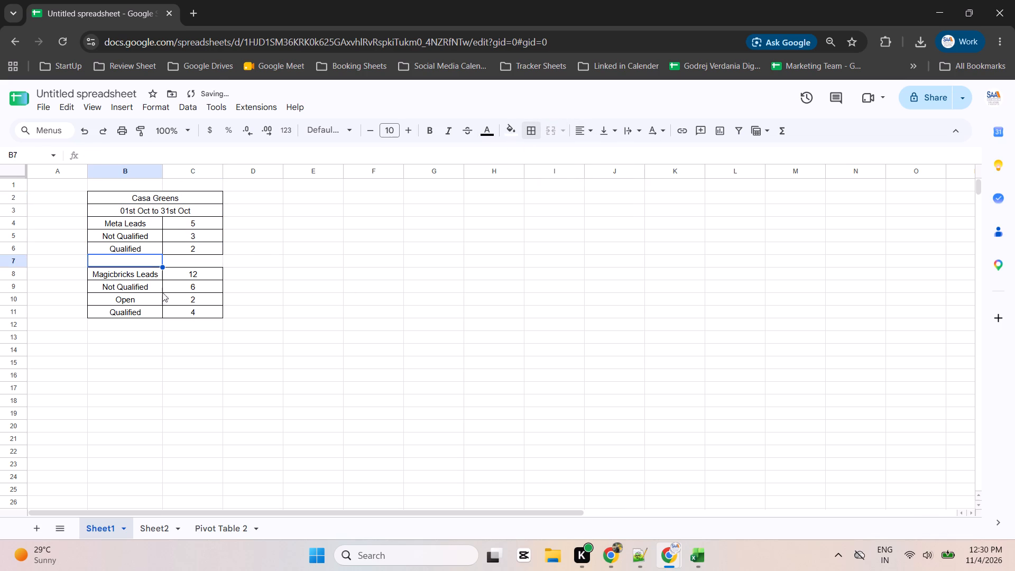
{"action": "left_click", "coordinate": [130, 347]}
{"action": "left_click", "coordinate": [123, 332]}
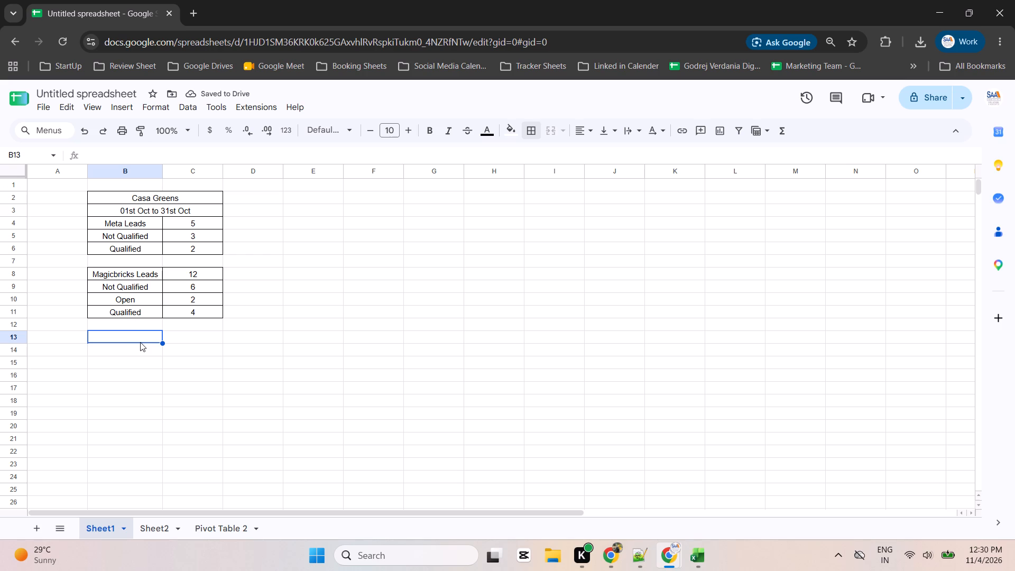
Make the Magicbricks Leads and Meta Leads rows bold, including their totals.
{"action": "left_click_drag", "start_coordinate": [138, 274], "coordinate": [191, 274]}
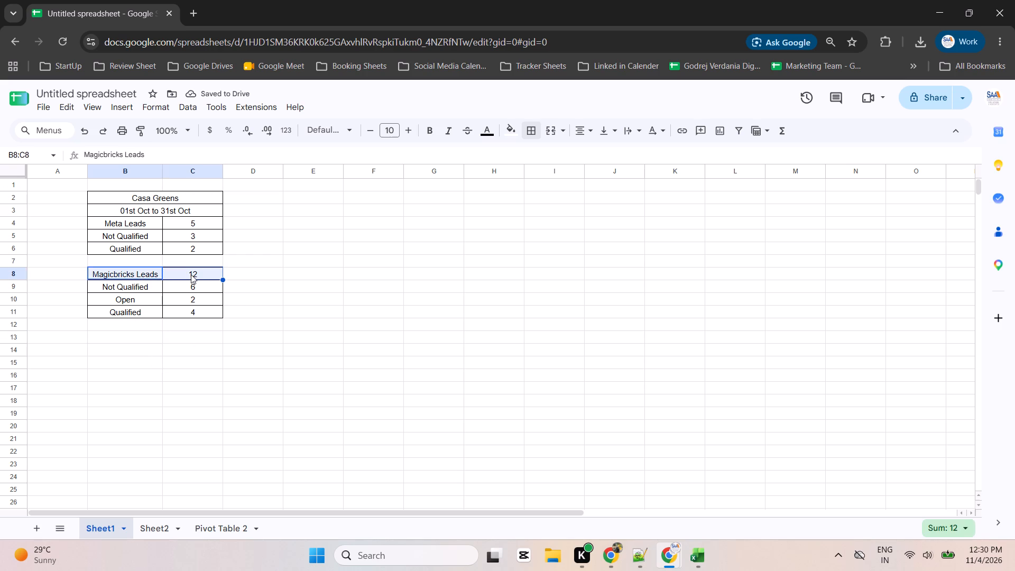
{"action": "key", "text": "ctrl+b"}
{"action": "left_click_drag", "start_coordinate": [140, 226], "coordinate": [186, 223]}
{"action": "key", "text": "ctrl+b"}
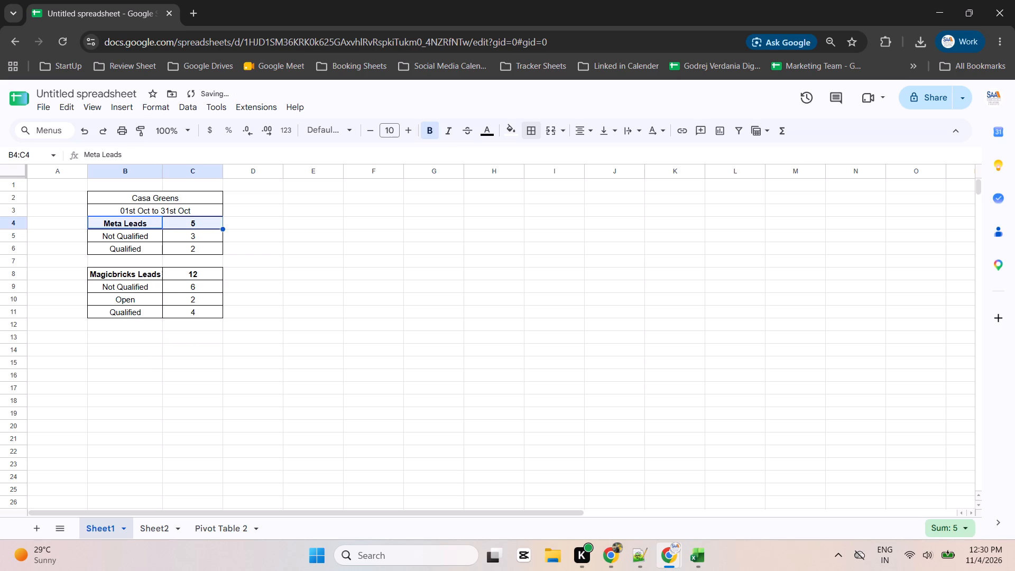
Apply alternating colors in the default blue style with a header to the Casa Greens block B2:C6.
{"action": "left_click", "coordinate": [147, 206]}
{"action": "key", "text": "ctrl+a"}
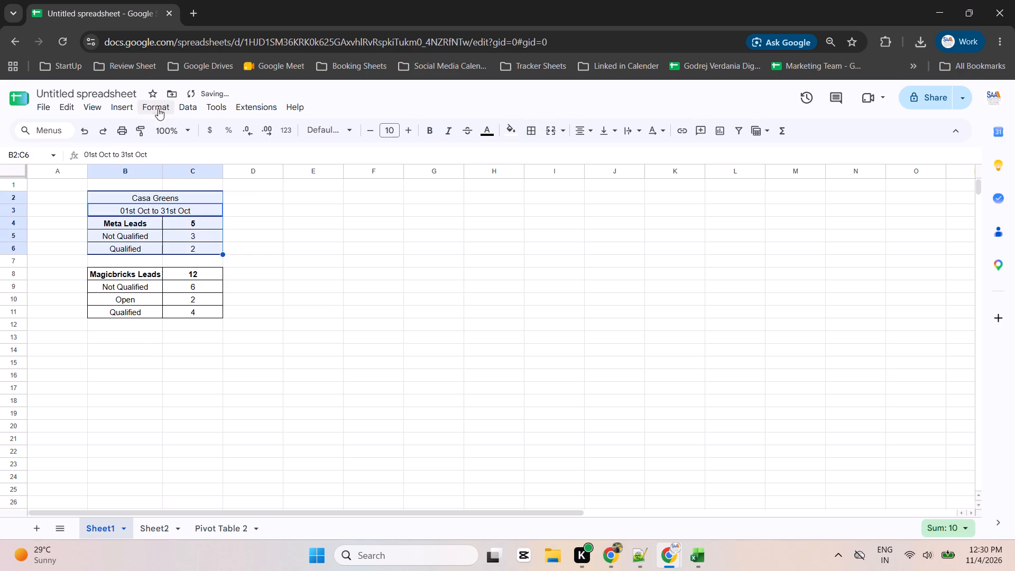
{"action": "left_click", "coordinate": [158, 108]}
{"action": "left_click", "coordinate": [225, 366]}
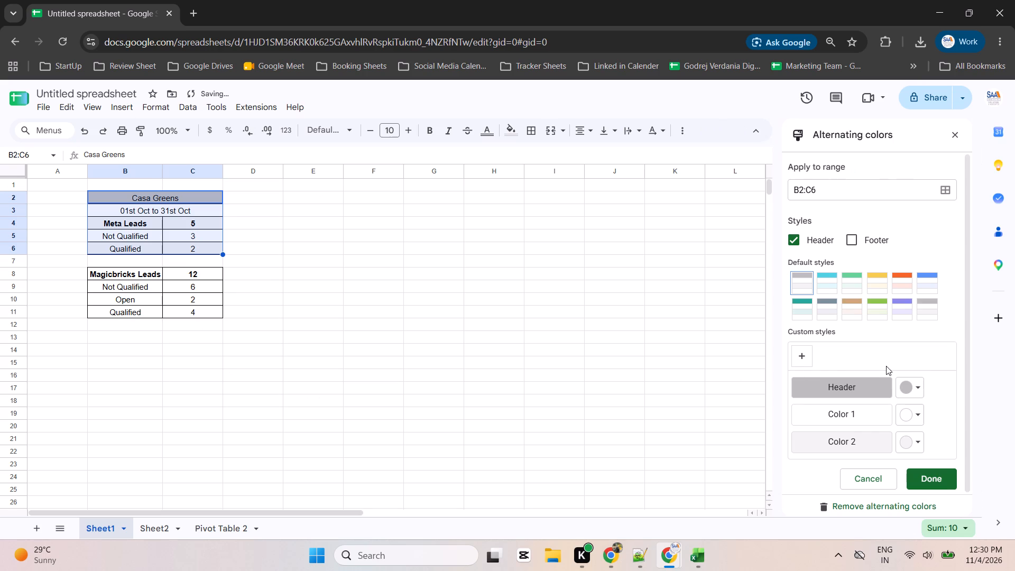
{"action": "left_click", "coordinate": [930, 286]}
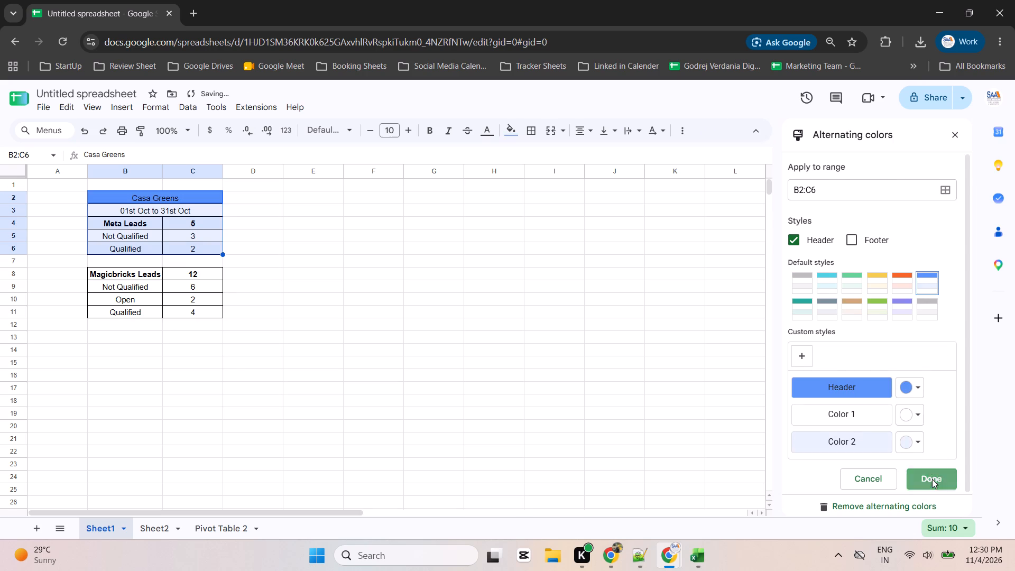
{"action": "left_click", "coordinate": [932, 479]}
Make the Casa Greens title bold.
{"action": "left_click", "coordinate": [161, 201]}
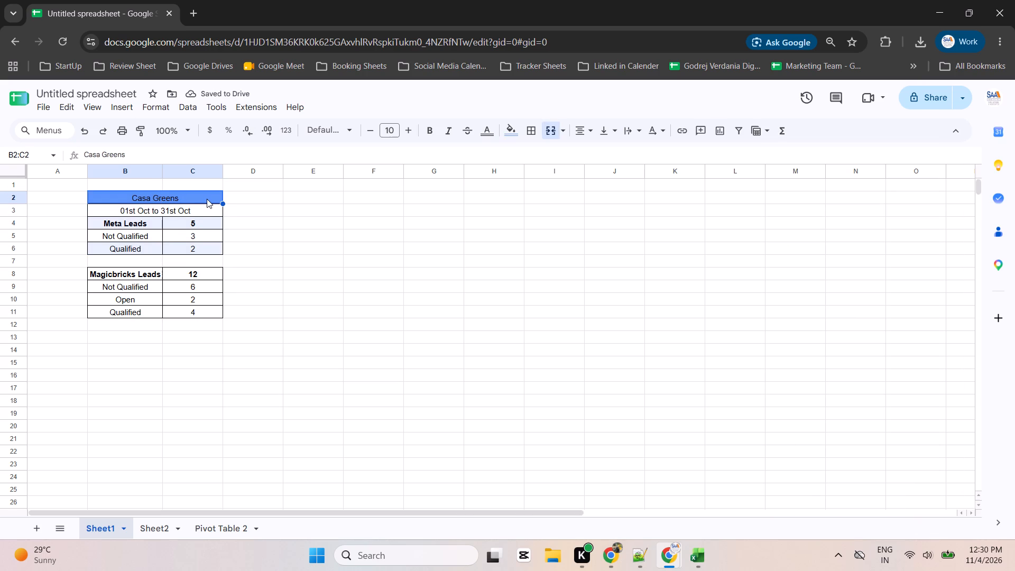
{"action": "left_click", "coordinate": [204, 196]}
{"action": "key", "text": "ctrl+b"}
{"action": "left_click", "coordinate": [288, 268]}
Apply alternating colors in the default orange style with a header to the Magicbricks block B8:C11.
{"action": "left_click_drag", "start_coordinate": [146, 276], "coordinate": [178, 296]}
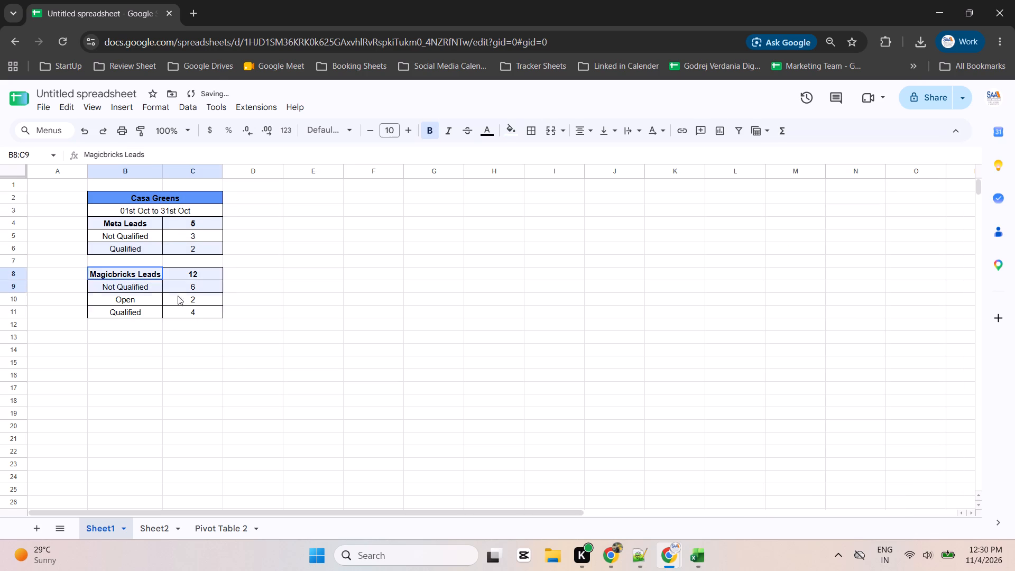
{"action": "left_click_drag", "start_coordinate": [178, 296], "coordinate": [198, 317]}
{"action": "left_click", "coordinate": [164, 107]}
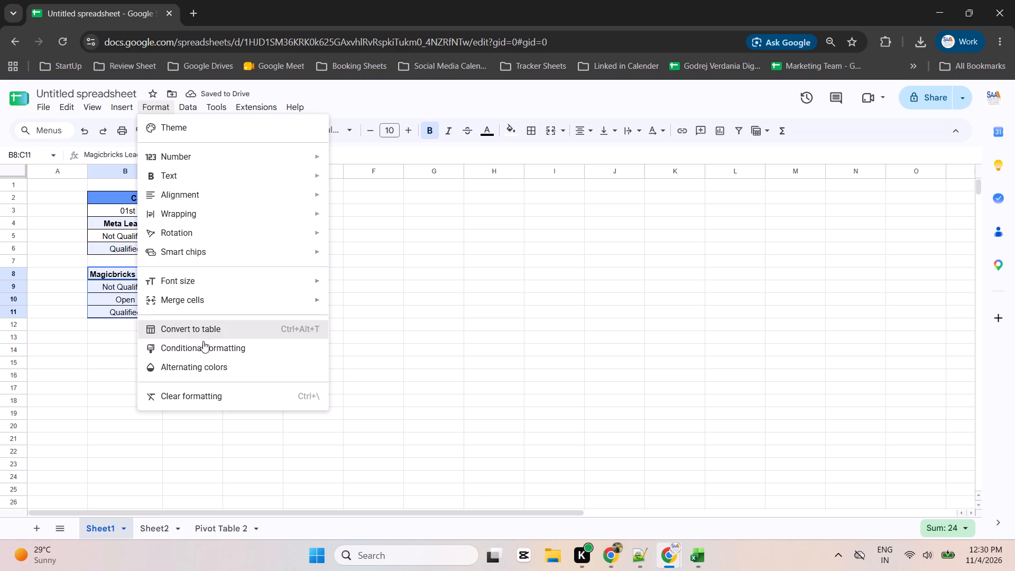
{"action": "left_click", "coordinate": [210, 364]}
{"action": "left_click", "coordinate": [914, 288]}
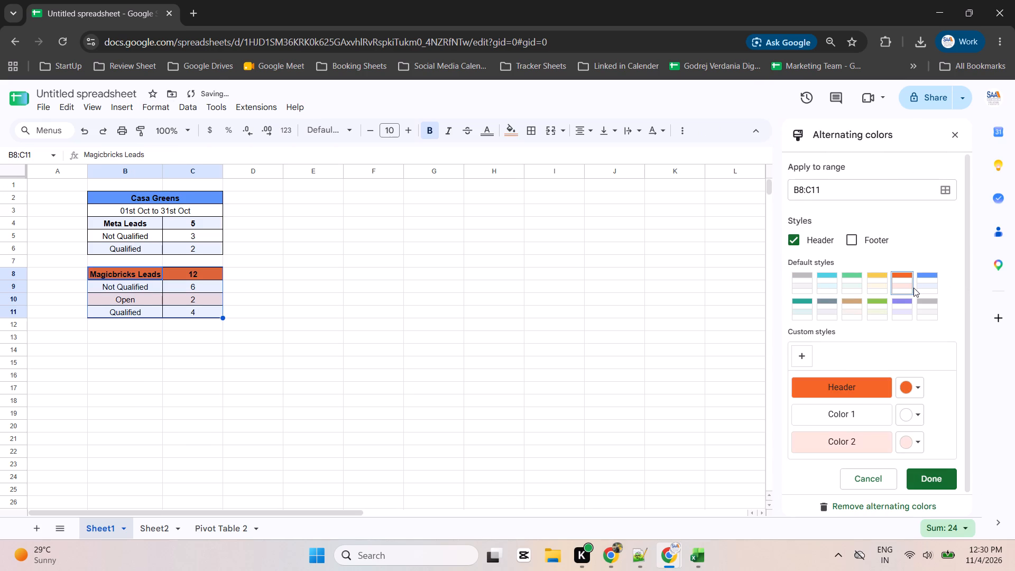
{"action": "left_click", "coordinate": [941, 481]}
{"action": "left_click", "coordinate": [421, 382]}
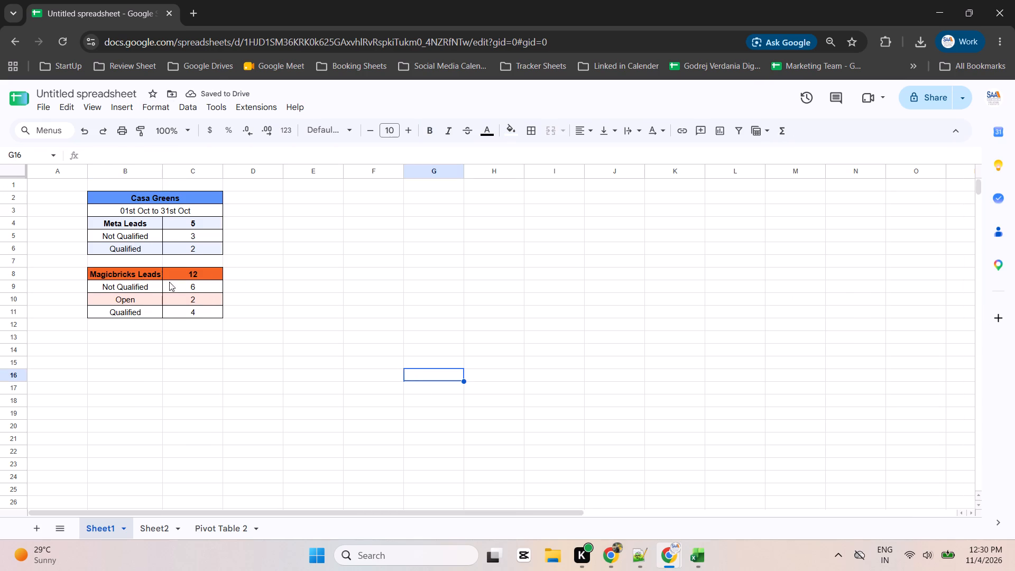
Set the text color of the Magicbricks Leads header row B8:C8 to white.
{"action": "left_click_drag", "start_coordinate": [130, 273], "coordinate": [193, 275]}
{"action": "left_click", "coordinate": [481, 136]}
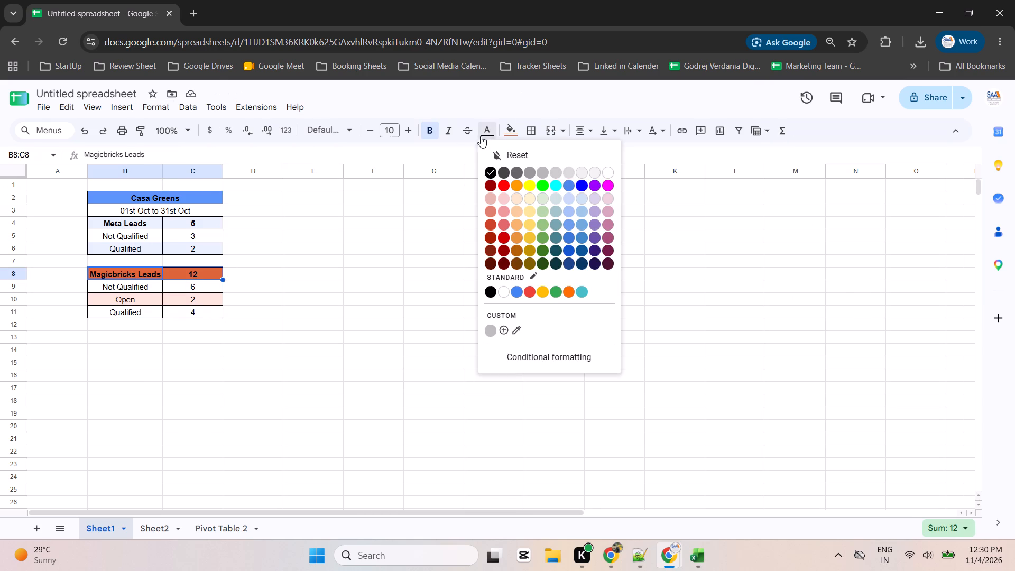
{"action": "left_click", "coordinate": [608, 174]}
{"action": "left_click", "coordinate": [703, 253]}
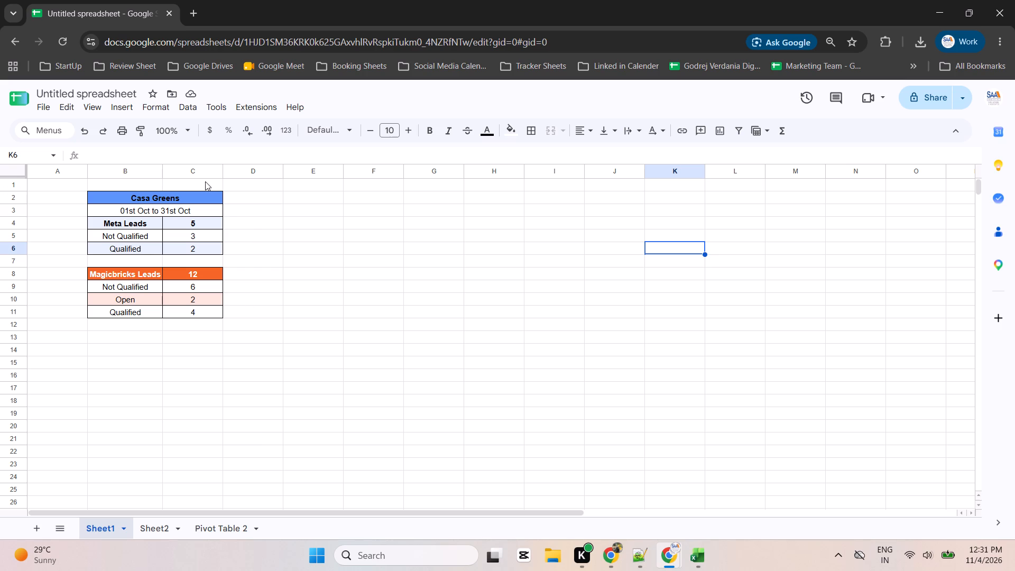
Set the text color of the Casa Greens title to white.
{"action": "left_click", "coordinate": [191, 199]}
{"action": "left_click", "coordinate": [482, 129]}
{"action": "left_click", "coordinate": [612, 169]}
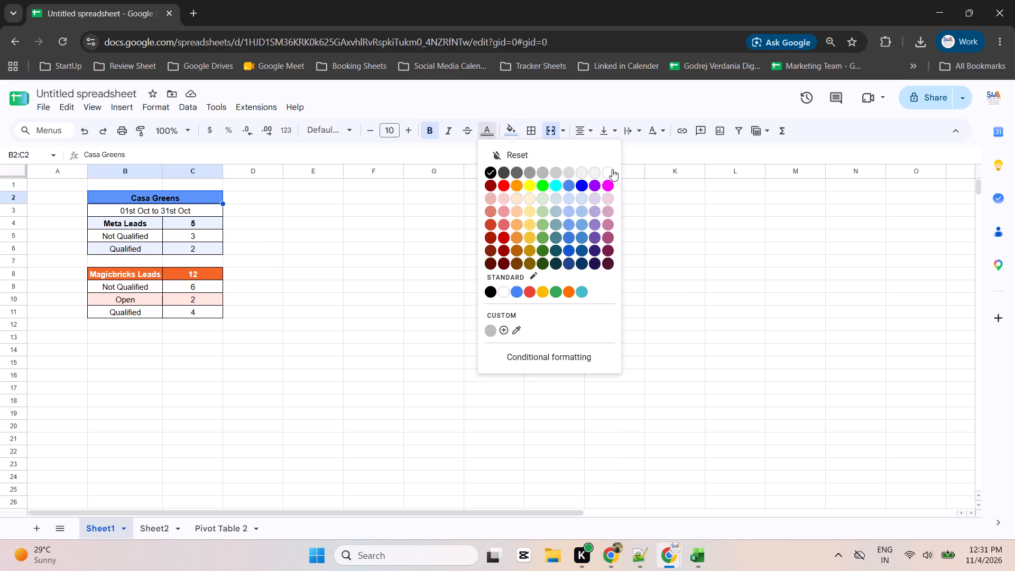
{"action": "left_click", "coordinate": [570, 296]}
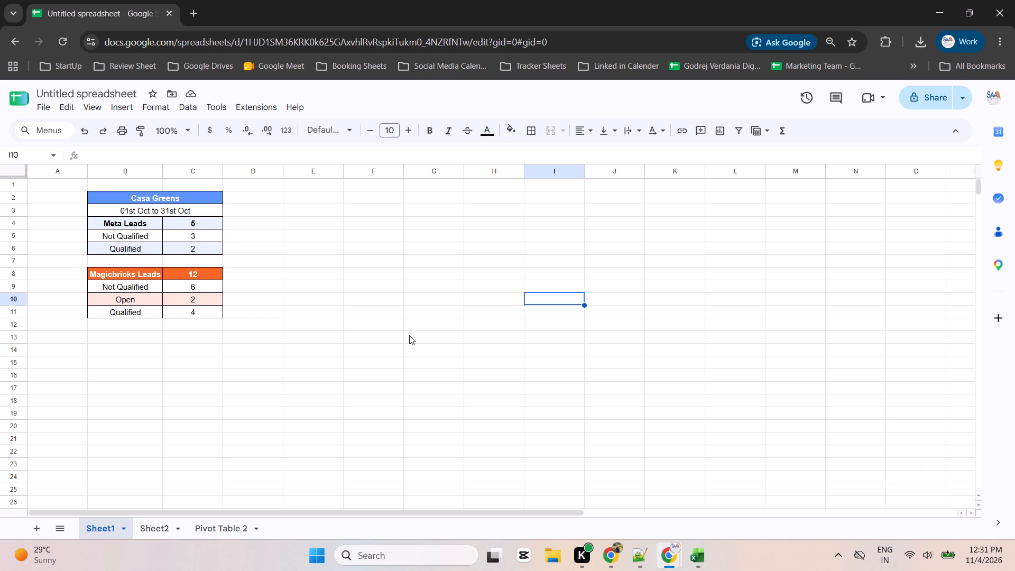
Enter the heading Lead Status in B13, merge it across B13:C13 and center it.
{"action": "left_click", "coordinate": [127, 340]}
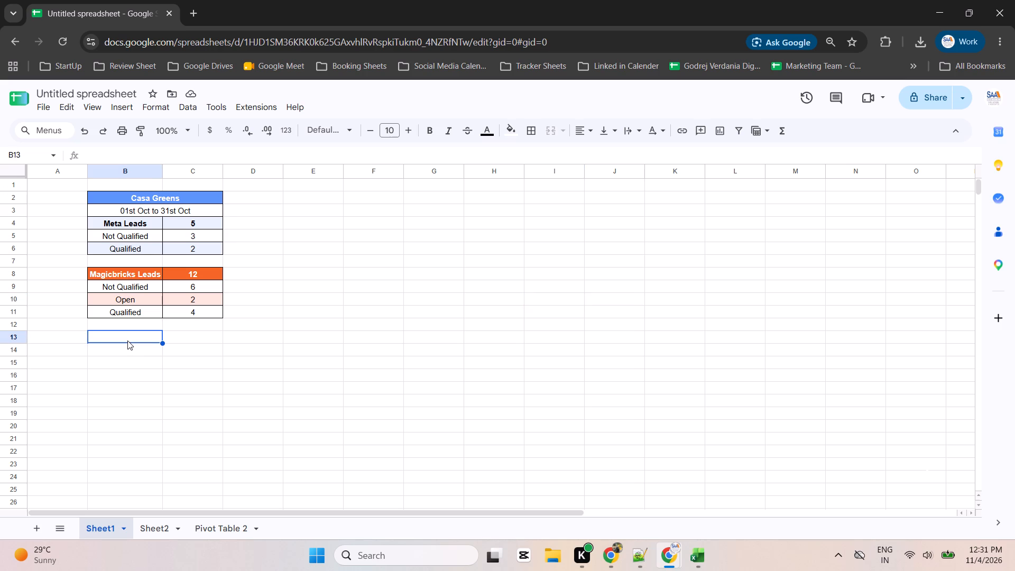
{"action": "type", "text": "Lead Status"}
{"action": "key", "text": "Right"}
{"action": "key", "text": "Left"}
{"action": "key", "text": "shift+Right"}
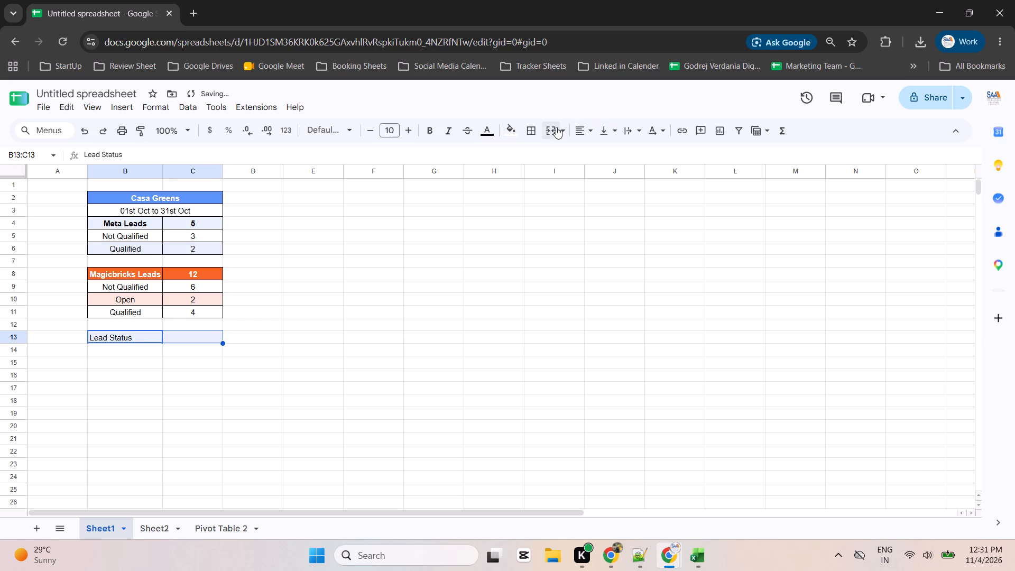
{"action": "left_click", "coordinate": [553, 130]}
{"action": "left_click", "coordinate": [578, 135]}
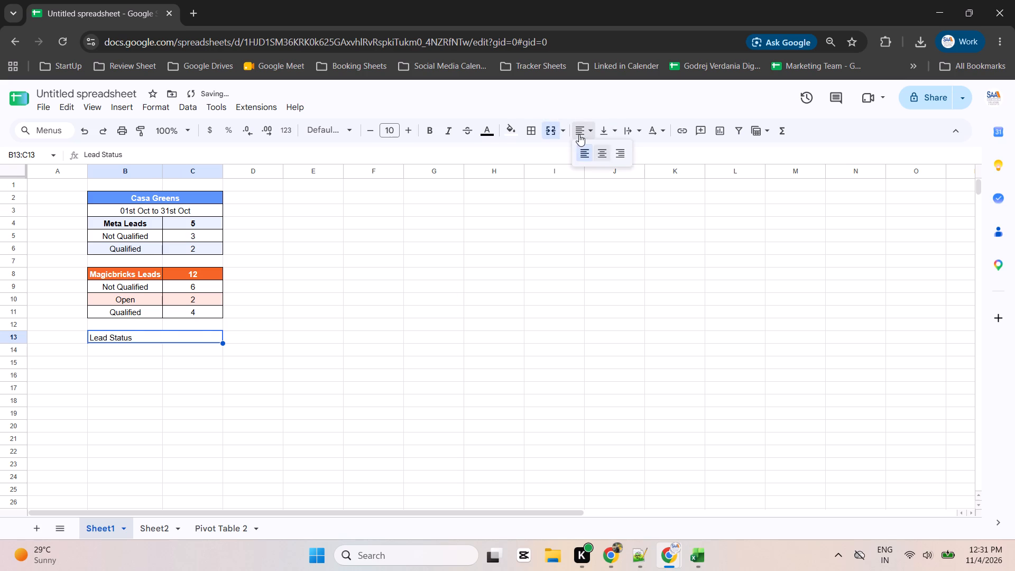
{"action": "left_click", "coordinate": [601, 150]}
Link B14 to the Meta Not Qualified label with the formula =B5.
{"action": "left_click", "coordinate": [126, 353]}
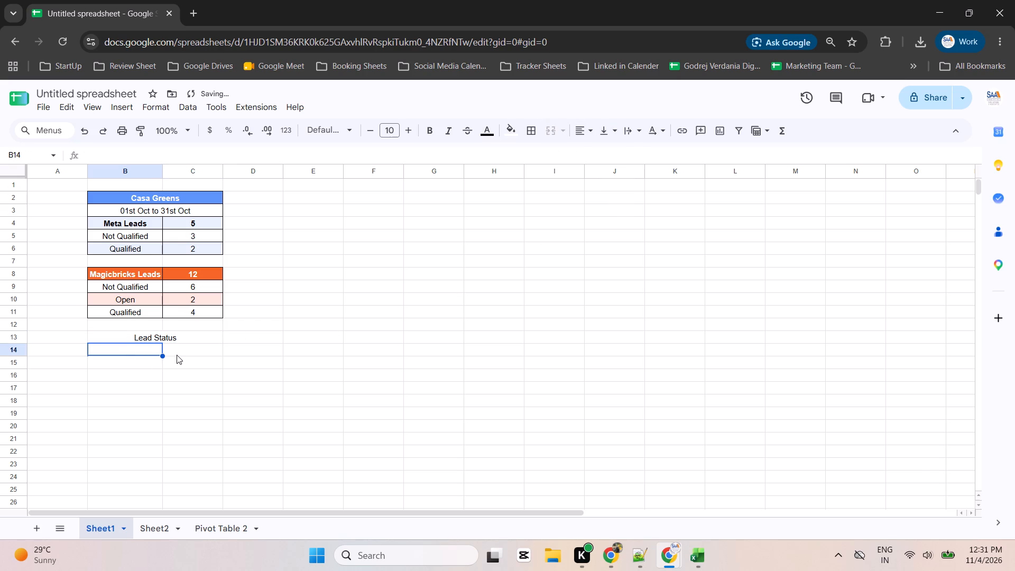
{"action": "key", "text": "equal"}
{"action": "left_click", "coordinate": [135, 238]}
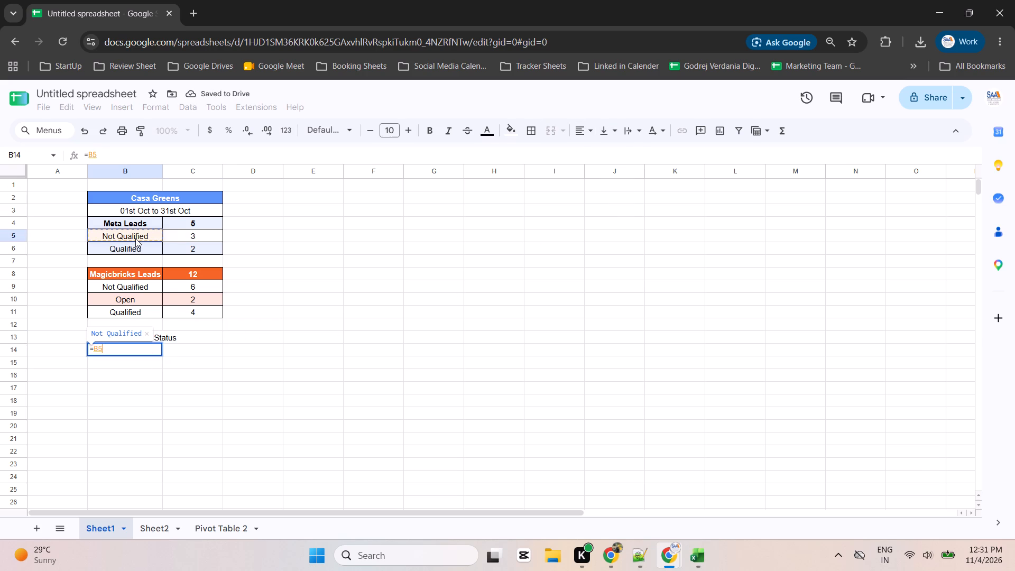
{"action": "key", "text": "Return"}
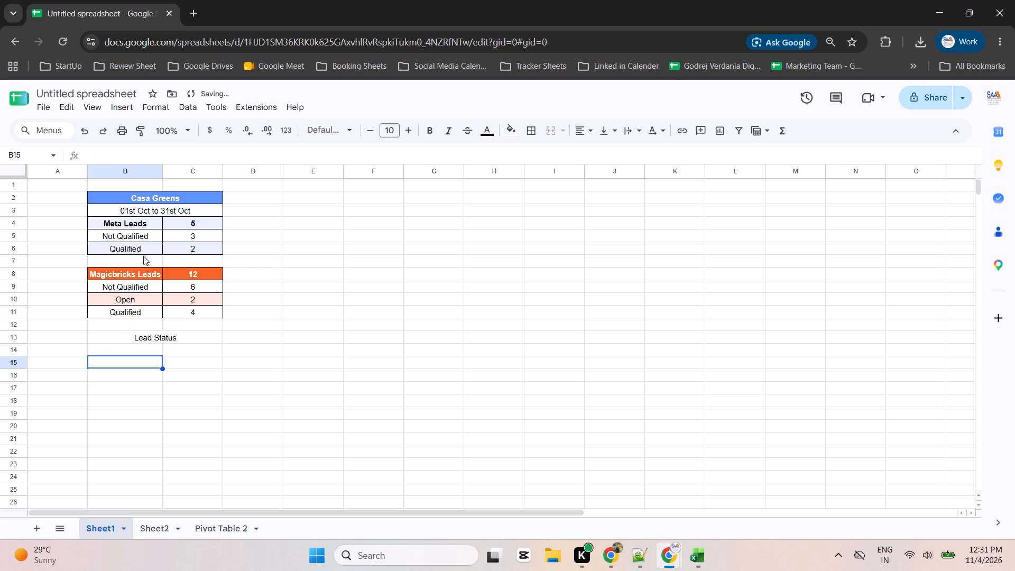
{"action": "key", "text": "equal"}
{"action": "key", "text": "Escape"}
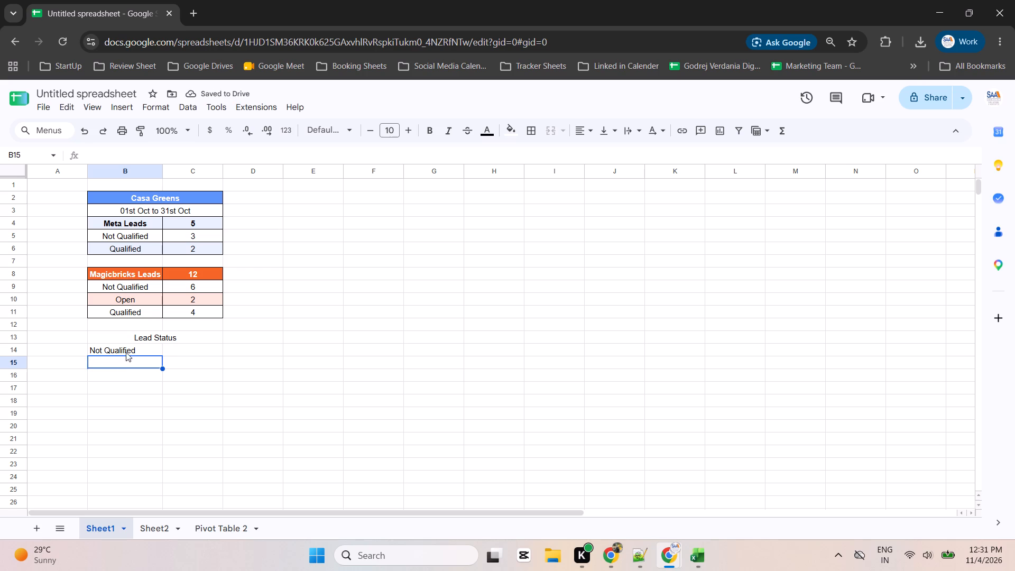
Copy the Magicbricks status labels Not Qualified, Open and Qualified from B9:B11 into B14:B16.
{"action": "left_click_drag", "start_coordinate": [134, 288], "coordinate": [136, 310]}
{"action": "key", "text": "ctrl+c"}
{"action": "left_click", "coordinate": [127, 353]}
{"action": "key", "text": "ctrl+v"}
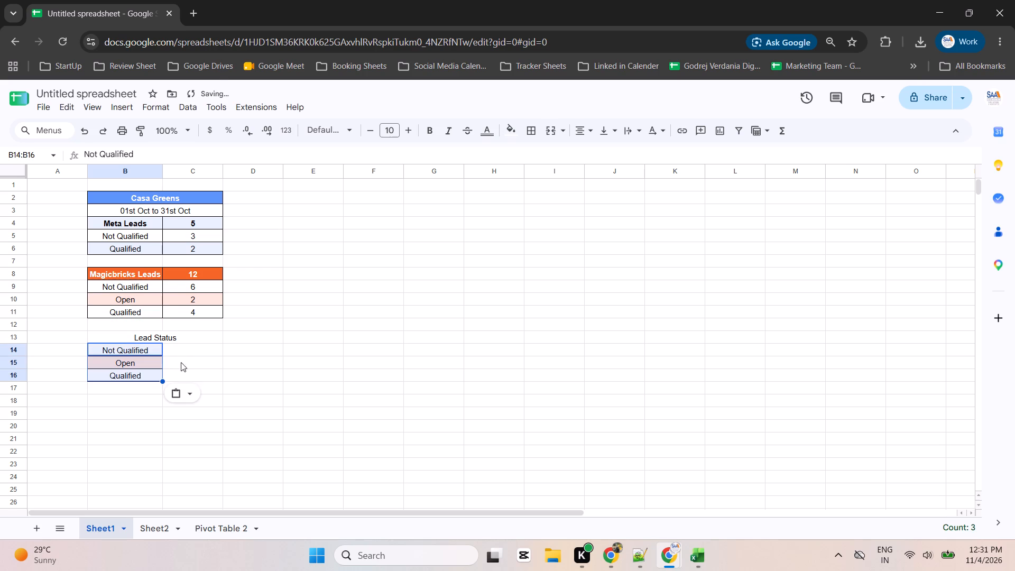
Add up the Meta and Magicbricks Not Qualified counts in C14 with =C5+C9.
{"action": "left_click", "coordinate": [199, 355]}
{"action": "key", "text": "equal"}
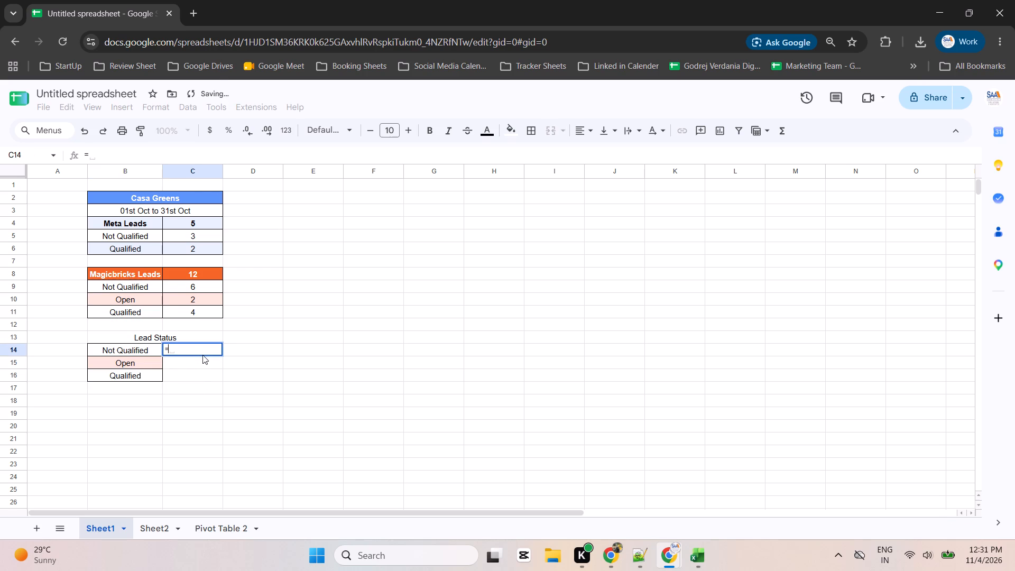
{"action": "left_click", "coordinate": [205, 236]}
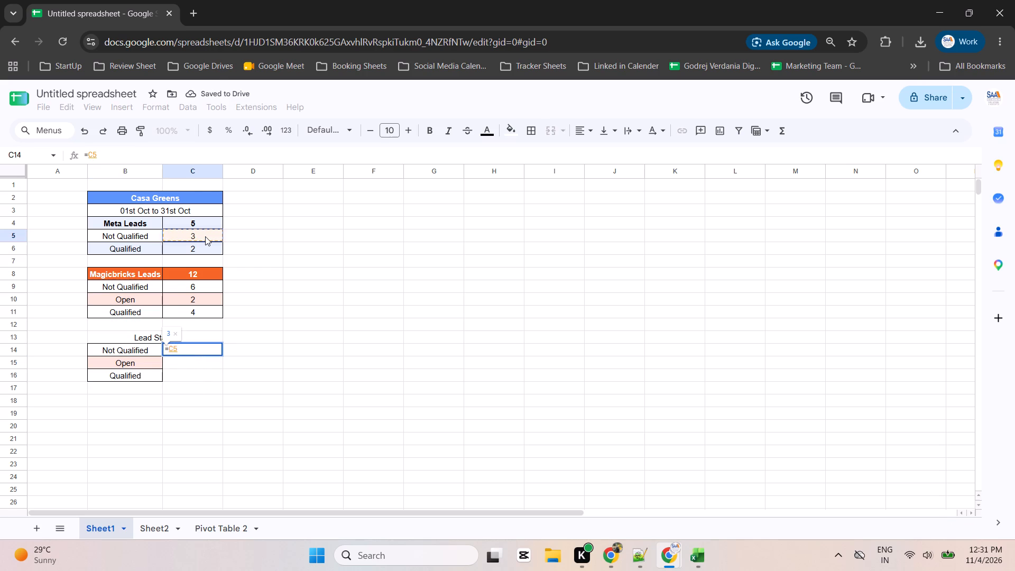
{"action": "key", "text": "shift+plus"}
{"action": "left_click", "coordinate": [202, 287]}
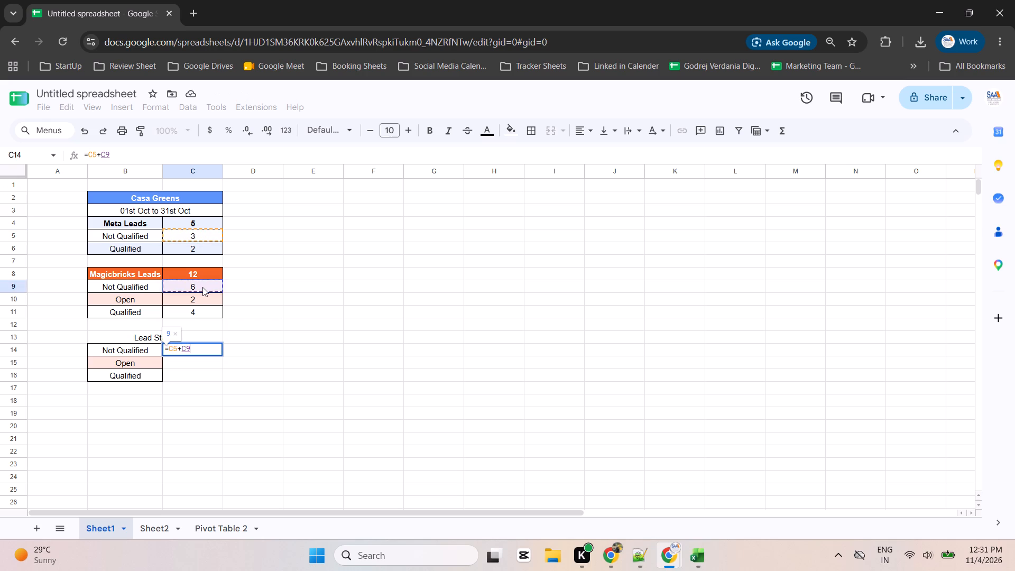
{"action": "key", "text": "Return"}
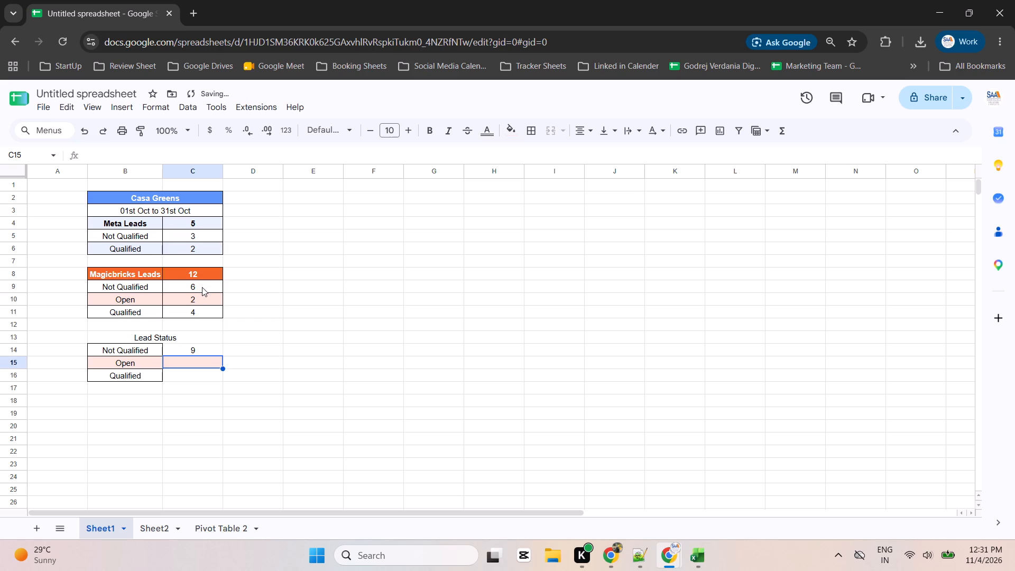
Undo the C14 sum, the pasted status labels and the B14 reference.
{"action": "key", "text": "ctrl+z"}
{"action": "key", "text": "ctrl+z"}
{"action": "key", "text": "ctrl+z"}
Replace the Lead Status heading in row 13 with Not Qualified and unmerge B13:C13.
{"action": "left_click", "coordinate": [150, 338]}
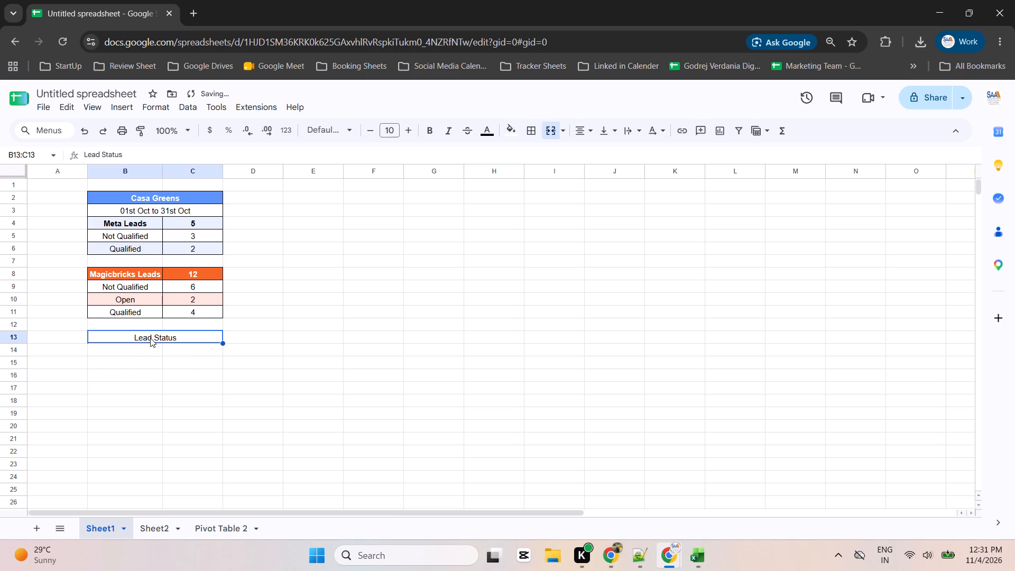
{"action": "type", "text": "Not Qualified"}
{"action": "key", "text": "Return"}
{"action": "key", "text": "Up"}
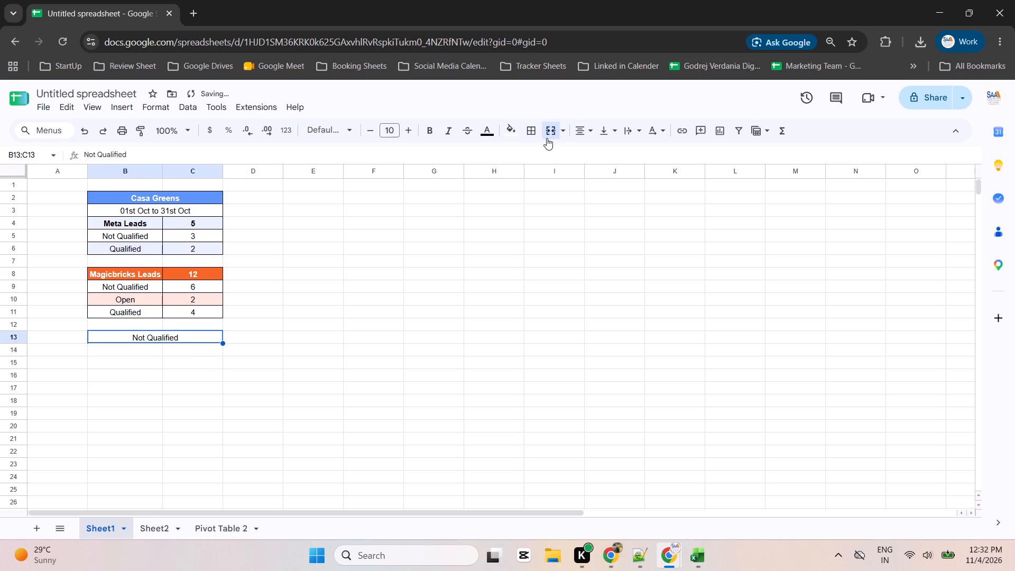
{"action": "left_click", "coordinate": [547, 135]}
Total the Meta and Magicbricks Not Qualified counts in C13 with the formula =C5+C9.
{"action": "left_click", "coordinate": [188, 336]}
{"action": "key", "text": "equal"}
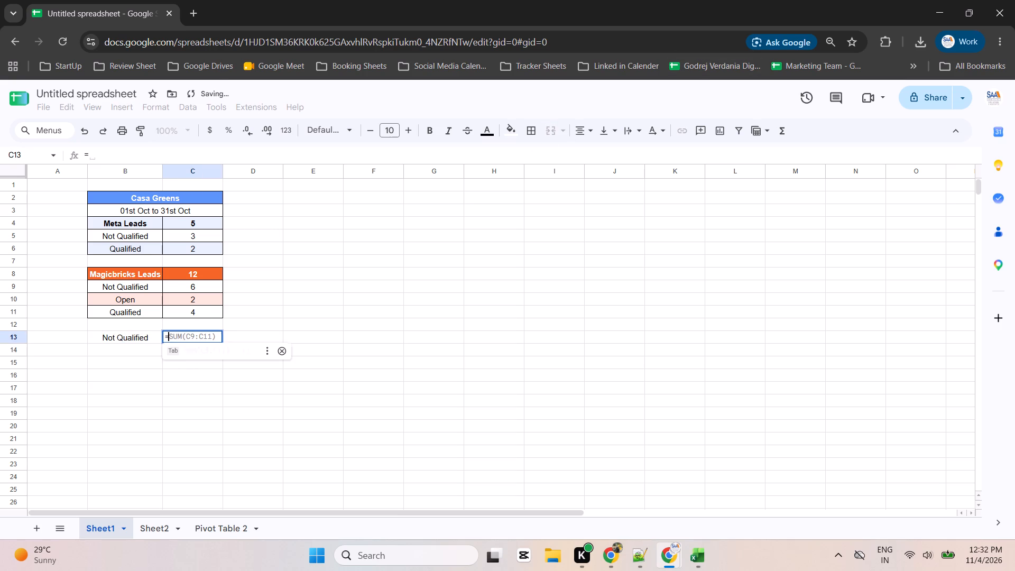
{"action": "left_click", "coordinate": [199, 237]}
{"action": "left_click", "coordinate": [194, 288], "text": "ctrl"}
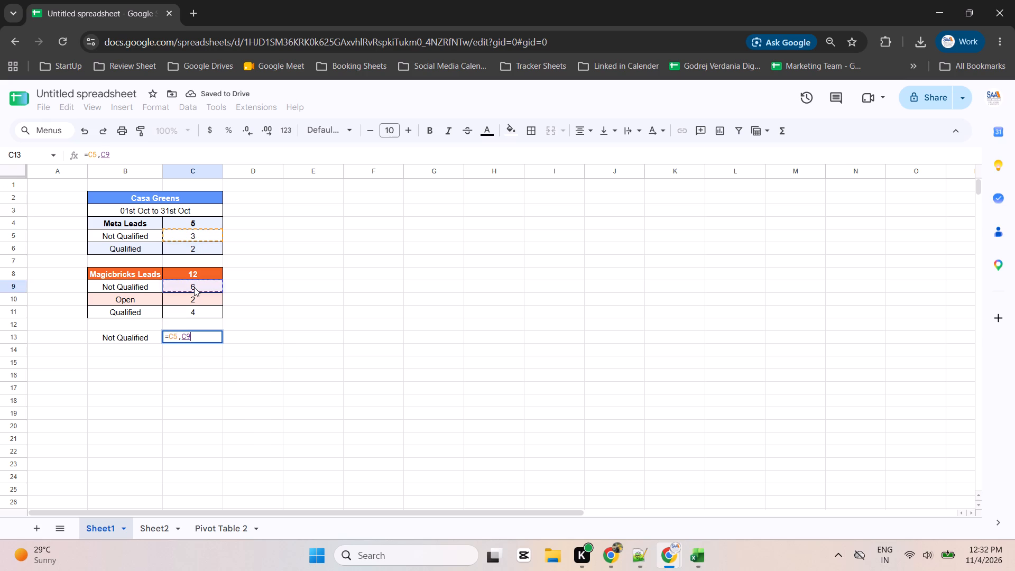
{"action": "key", "text": "Return"}
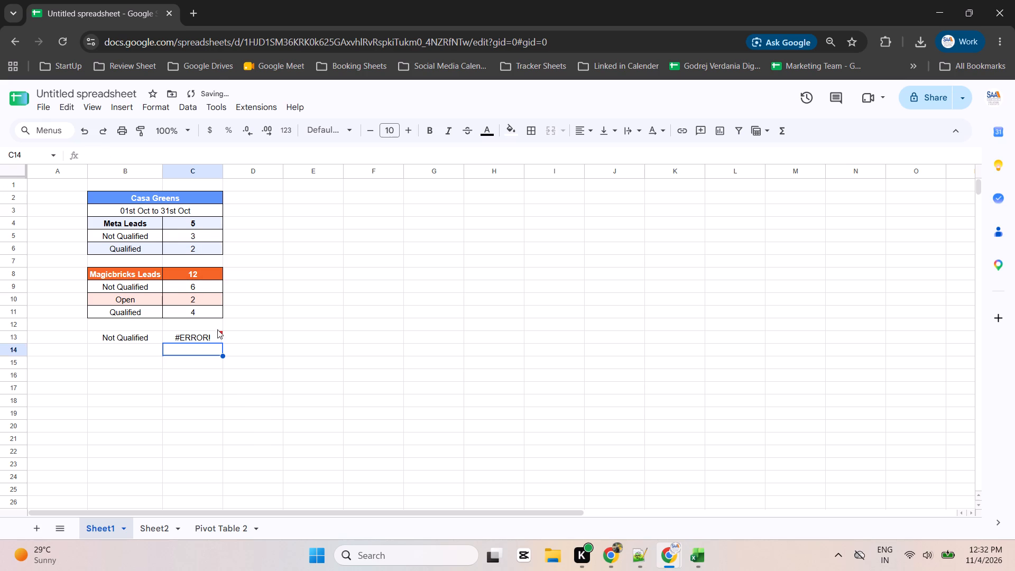
{"action": "double_click", "coordinate": [213, 334]}
{"action": "key", "text": "Left"}
{"action": "key", "text": "Left"}
{"action": "key", "text": "BackSpace"}
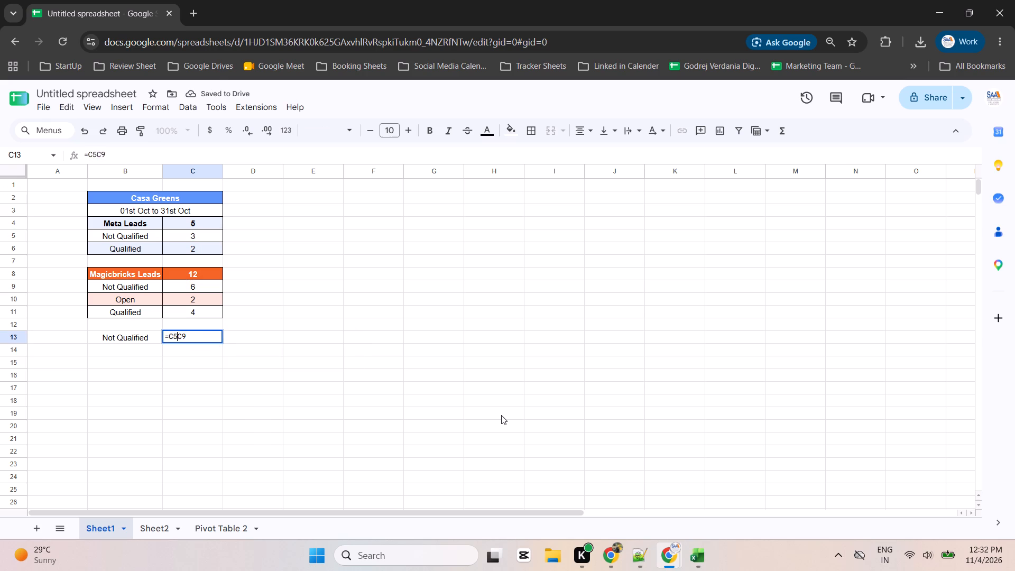
{"action": "key", "text": "shift+plus"}
{"action": "key", "text": "Return"}
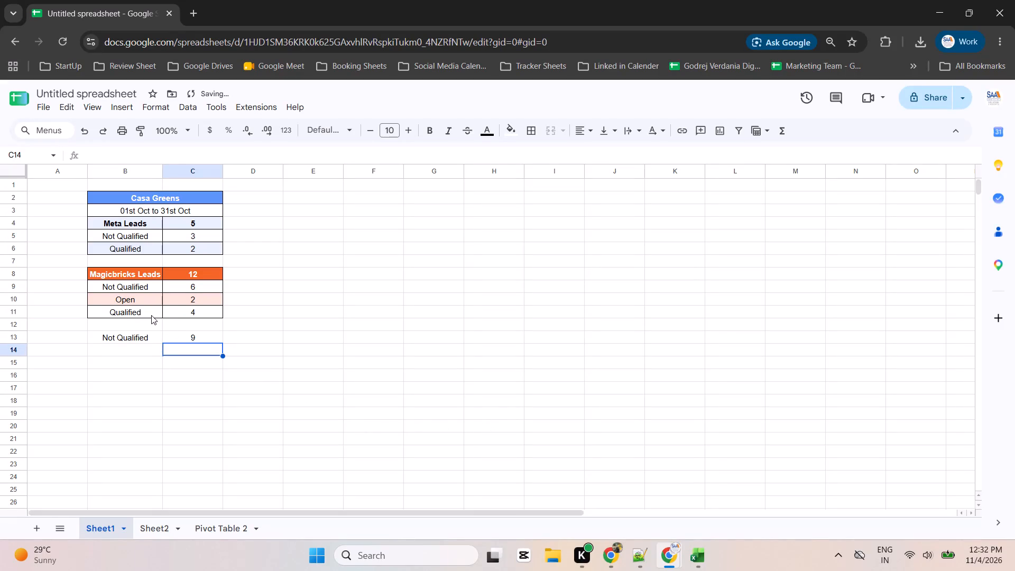
Add Lead Status Secondary as a second row field in the Magicbricks-filtered pivot table.
{"action": "left_click", "coordinate": [139, 353]}
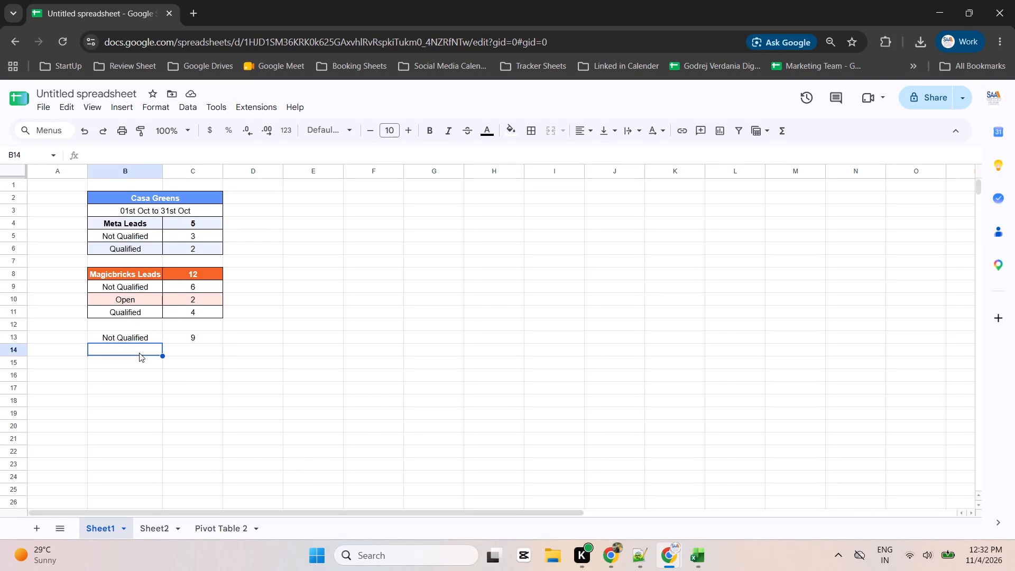
{"action": "key", "text": "alt+Tab"}
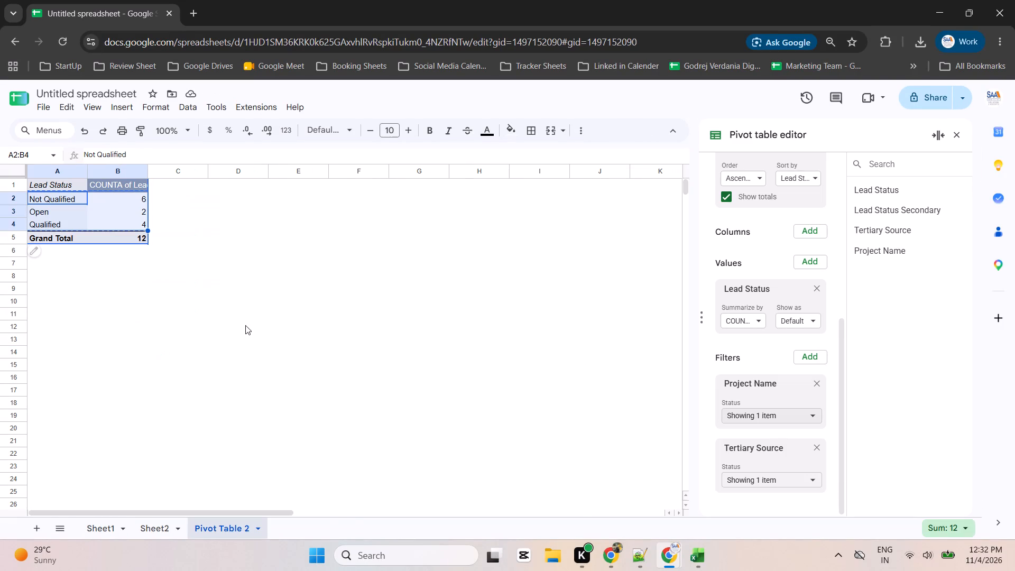
{"action": "scroll", "coordinate": [774, 363], "scroll_direction": "up", "scroll_amount": 2}
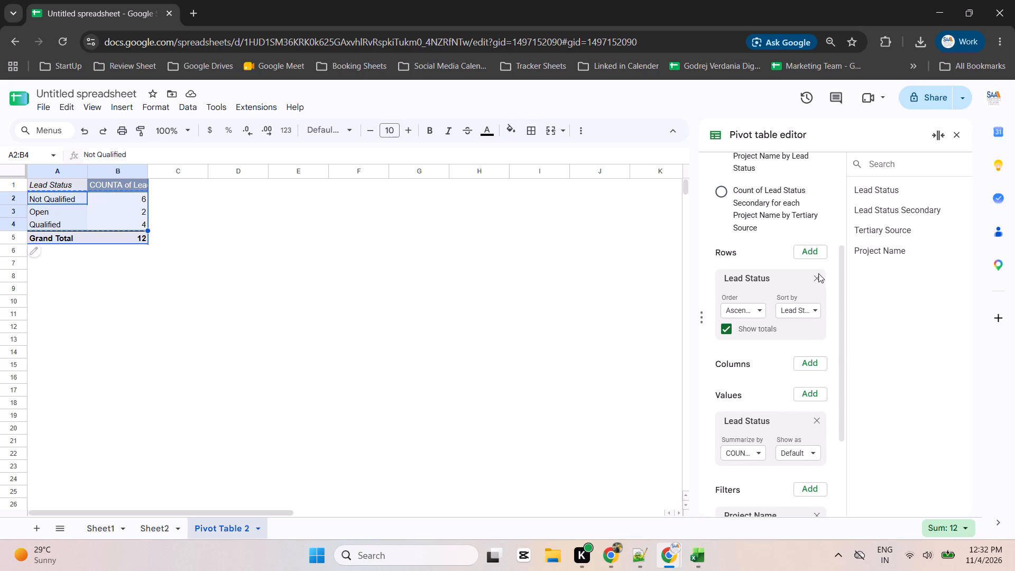
{"action": "left_click", "coordinate": [806, 254]}
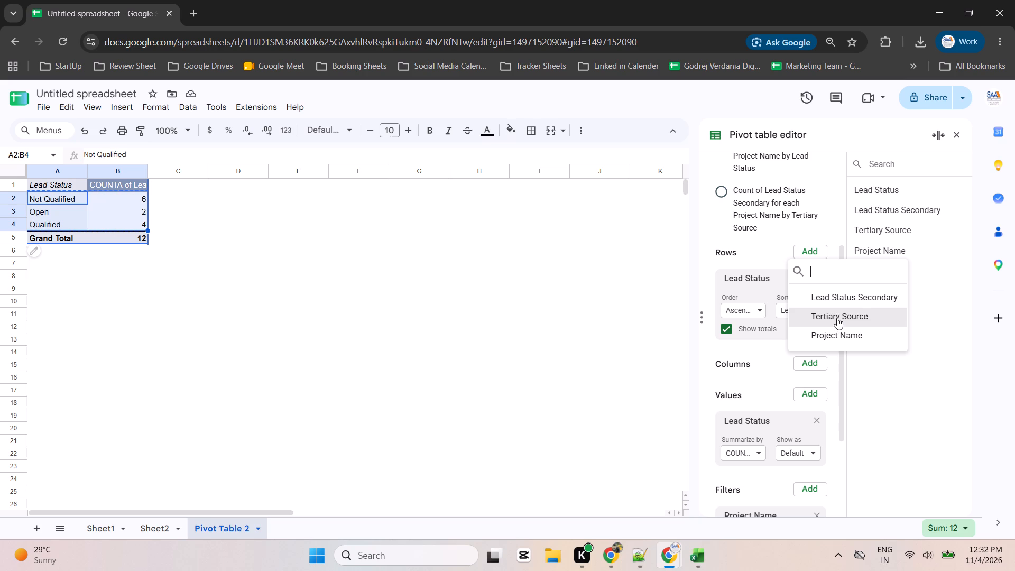
{"action": "left_click", "coordinate": [844, 294]}
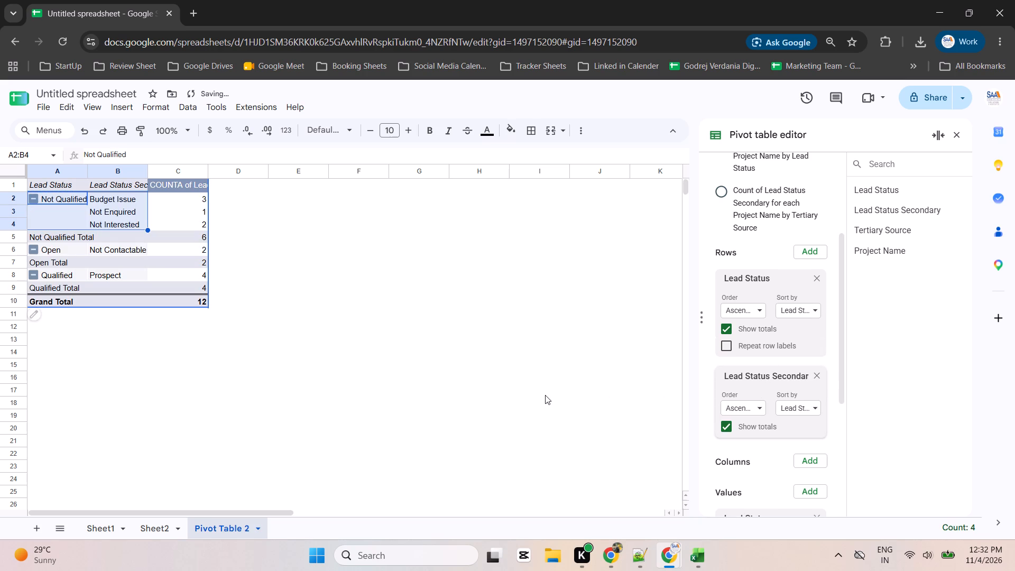
Copy the Not Qualified secondary statuses and counts from the pivot table into Sheet1 at B14, pasting values only.
{"action": "left_click", "coordinate": [382, 330]}
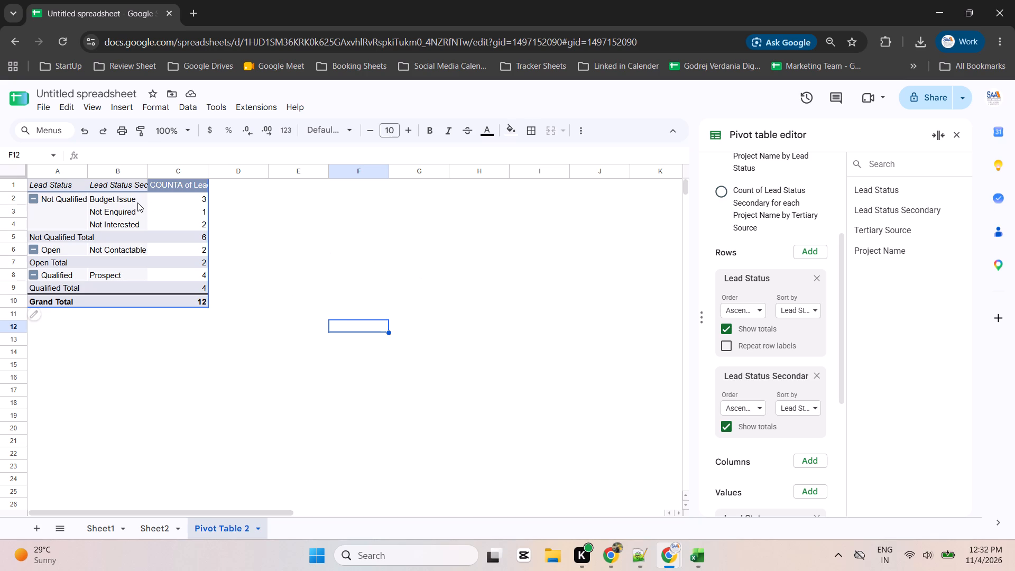
{"action": "left_click_drag", "start_coordinate": [134, 203], "coordinate": [175, 224]}
{"action": "key", "text": "ctrl+c"}
{"action": "key", "text": "ctrl+c"}
{"action": "key", "text": "alt+Tab"}
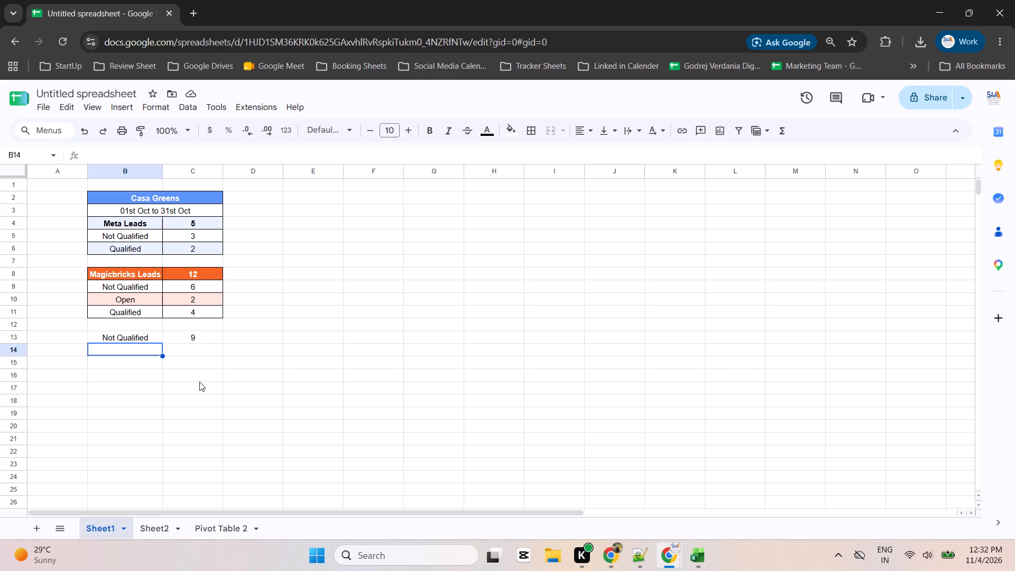
{"action": "left_click", "coordinate": [137, 350]}
{"action": "key", "text": "ctrl+shift+v"}
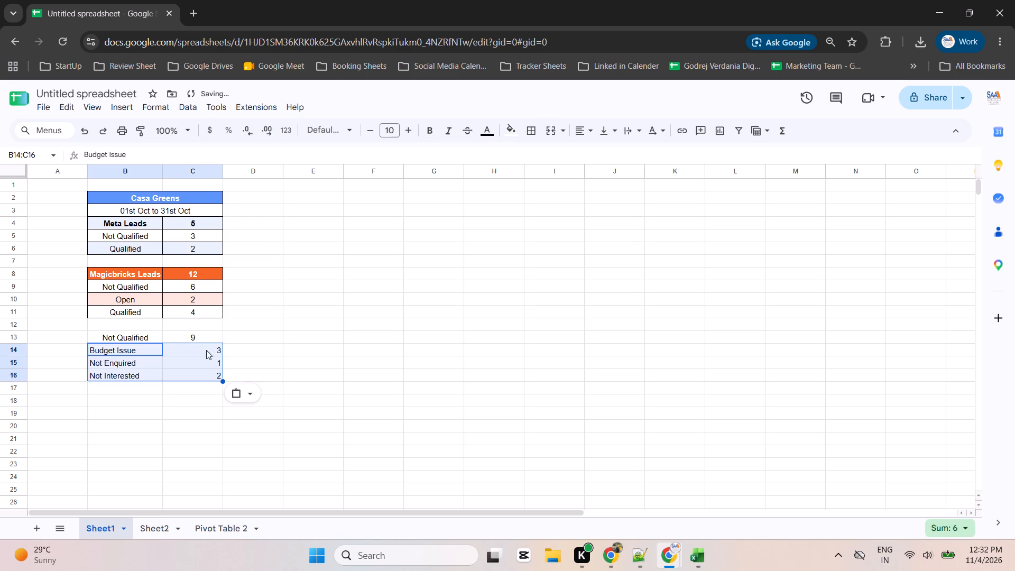
Apply all borders and horizontal centre alignment to the Not Qualified breakdown B13:C16 in Sheet1.
{"action": "left_click", "coordinate": [177, 342], "text": "ctrl"}
{"action": "key", "text": "ctrl+a"}
{"action": "left_click", "coordinate": [512, 127]}
{"action": "left_click", "coordinate": [532, 130]}
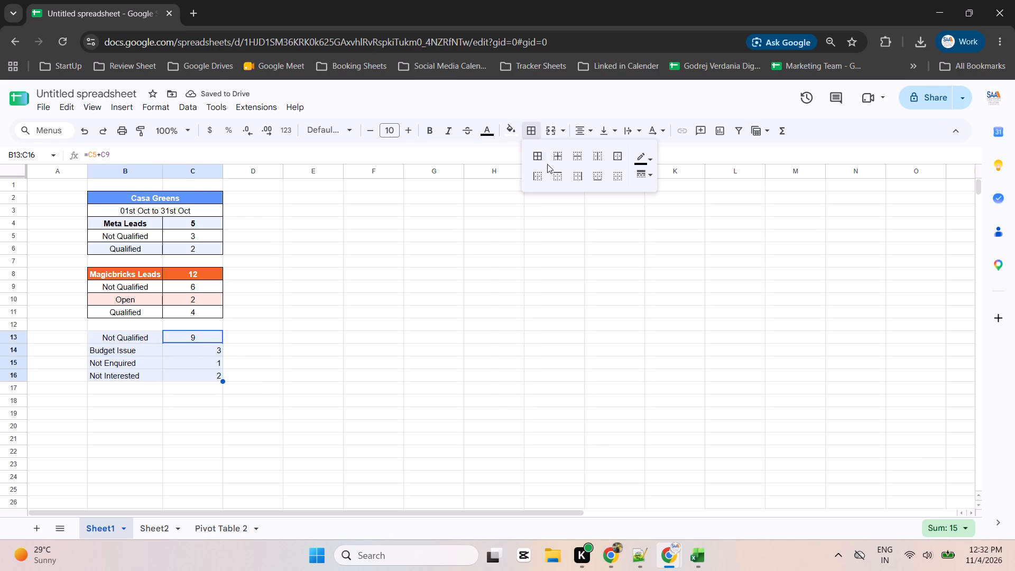
{"action": "left_click", "coordinate": [534, 158]}
{"action": "left_click", "coordinate": [578, 132]}
{"action": "left_click", "coordinate": [602, 154]}
Select and copy the Not Contactable status and its count from the Open group of the pivot table.
{"action": "key", "text": "alt+Tab"}
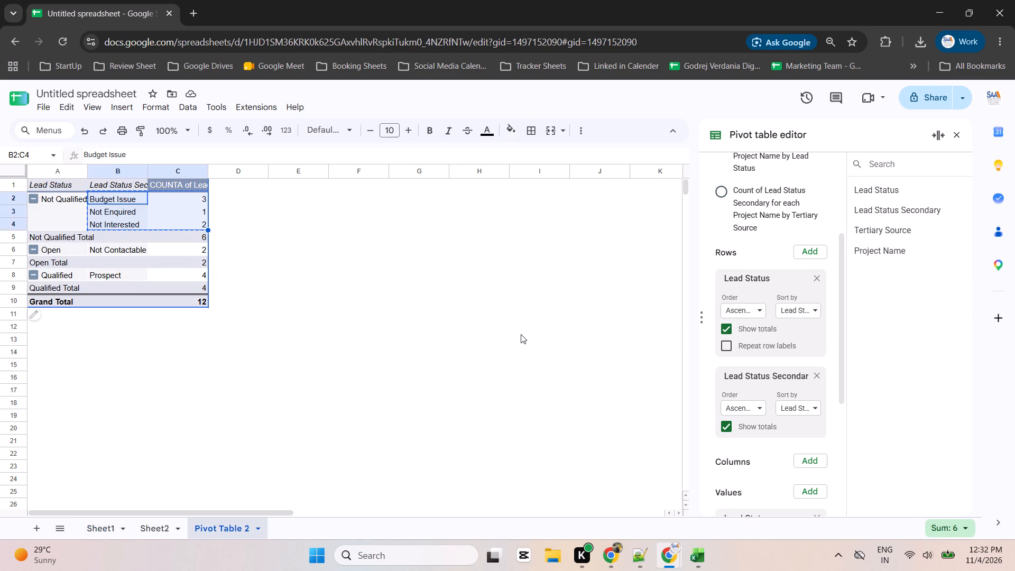
{"action": "scroll", "coordinate": [813, 452], "scroll_direction": "down", "scroll_amount": 4}
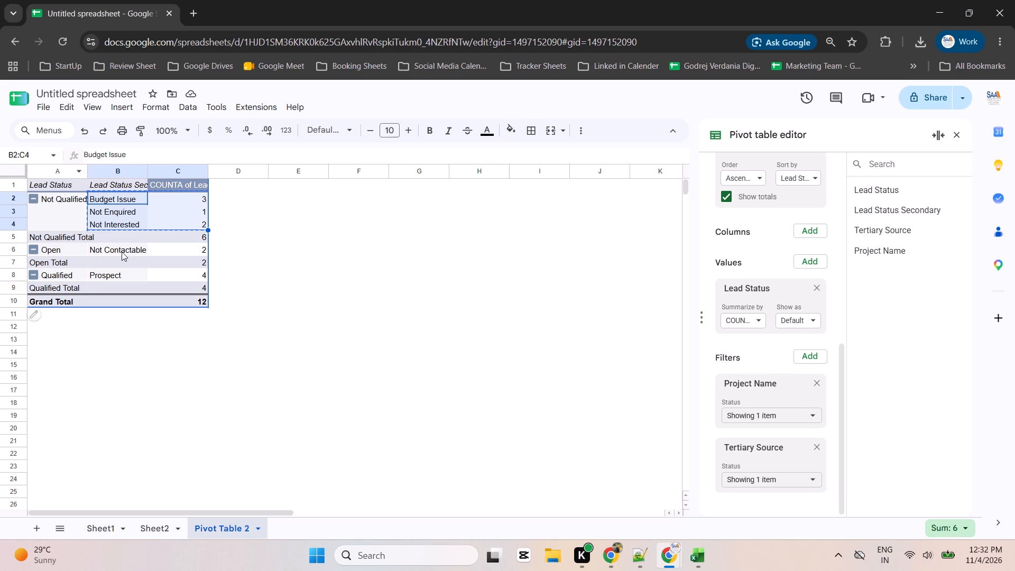
{"action": "left_click_drag", "start_coordinate": [119, 251], "coordinate": [177, 252]}
{"action": "key", "text": "ctrl+c"}
{"action": "key", "text": "alt+Tab"}
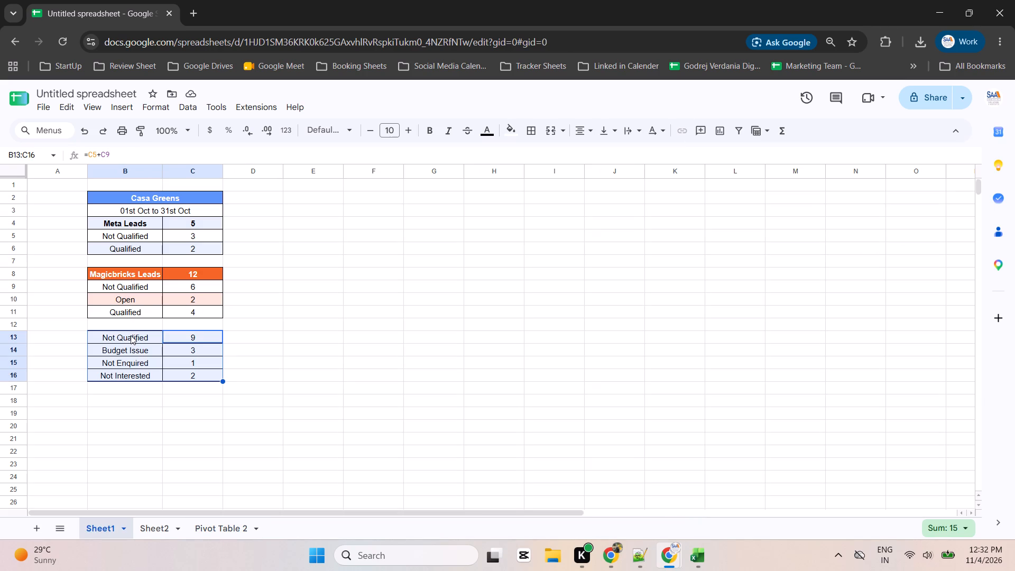
Bold the Not Qualified heading and its total in B13:C13 of Sheet1.
{"action": "left_click_drag", "start_coordinate": [132, 336], "coordinate": [205, 340]}
{"action": "key", "text": "ctrl+b"}
Duplicate the whole Not Qualified block B13:C16 to B18.
{"action": "left_click", "coordinate": [126, 340]}
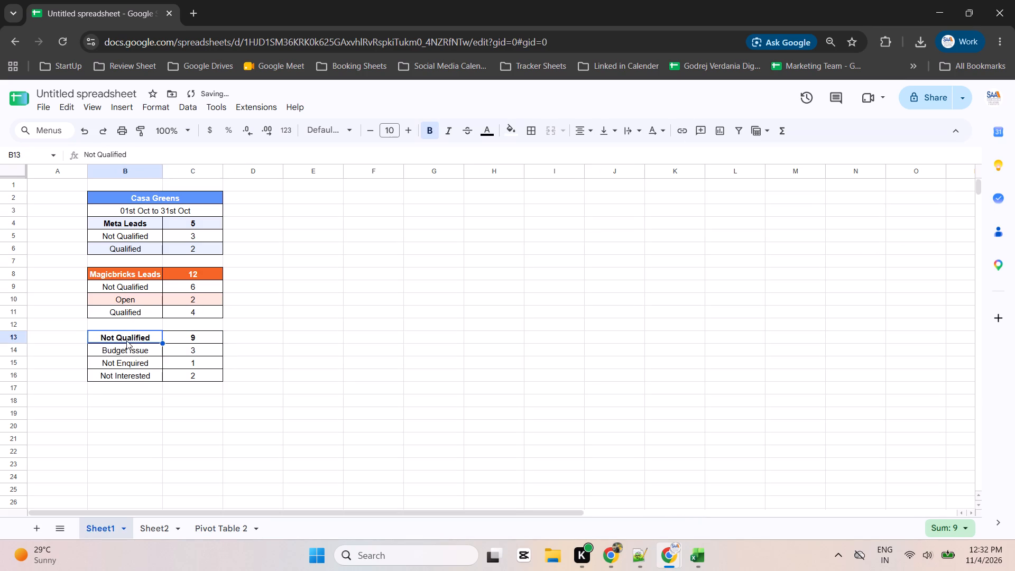
{"action": "key", "text": "ctrl+a"}
{"action": "key", "text": "ctrl+c"}
{"action": "left_click", "coordinate": [135, 406]}
{"action": "key", "text": "ctrl+v"}
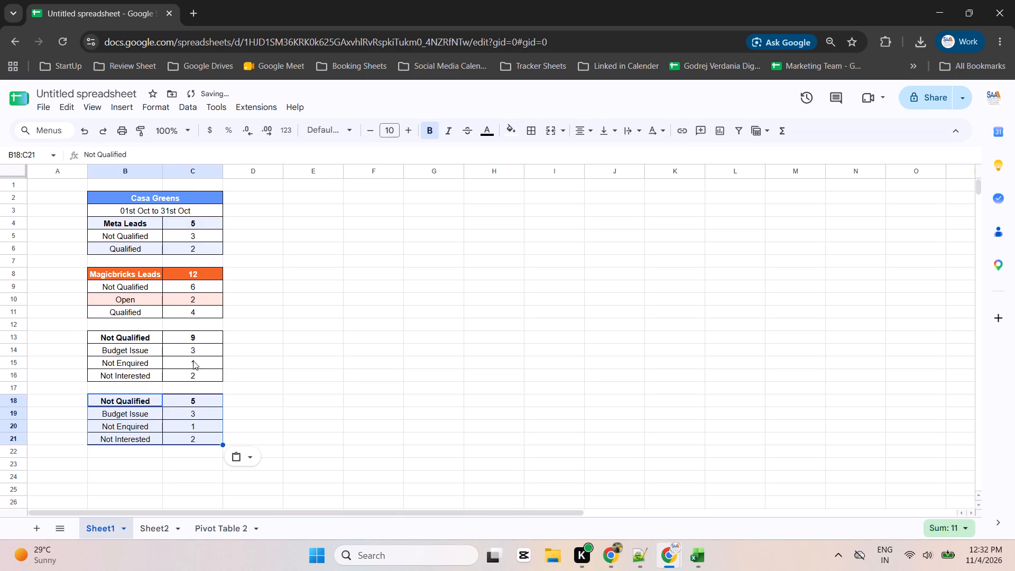
Replace the duplicated block's heading in B18 with Open, pasting values only, and set C18 to the formula =C10.
{"action": "left_click", "coordinate": [123, 301]}
{"action": "key", "text": "ctrl+c"}
{"action": "left_click", "coordinate": [130, 398]}
{"action": "key", "text": "ctrl+shift+v"}
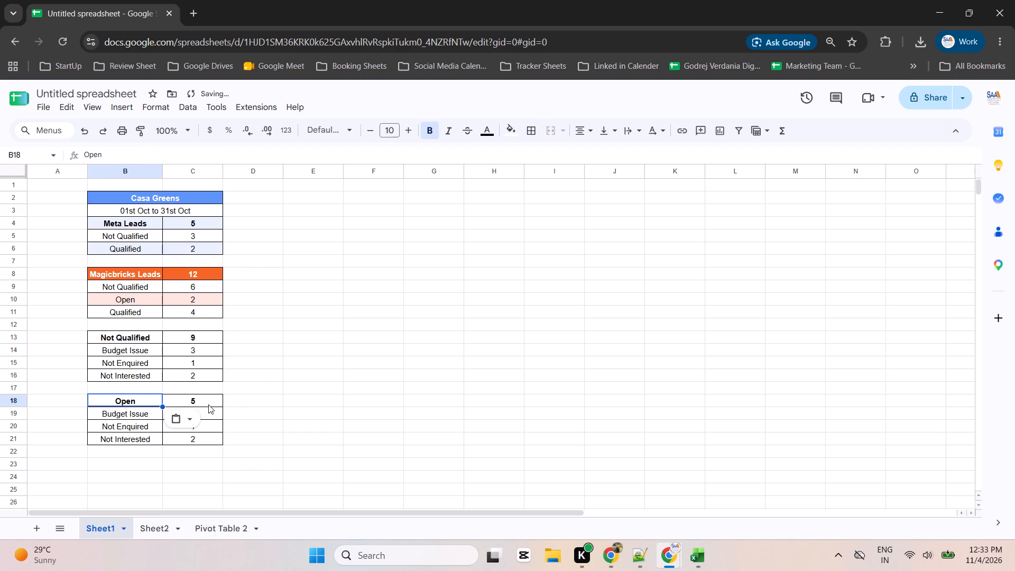
{"action": "left_click", "coordinate": [207, 404]}
{"action": "key", "text": "equal"}
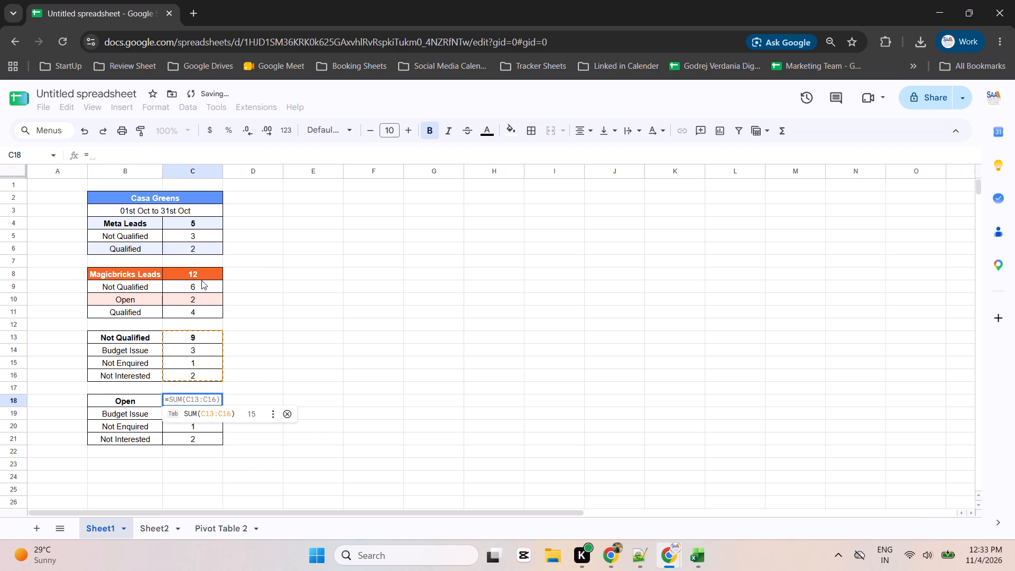
{"action": "left_click", "coordinate": [202, 303]}
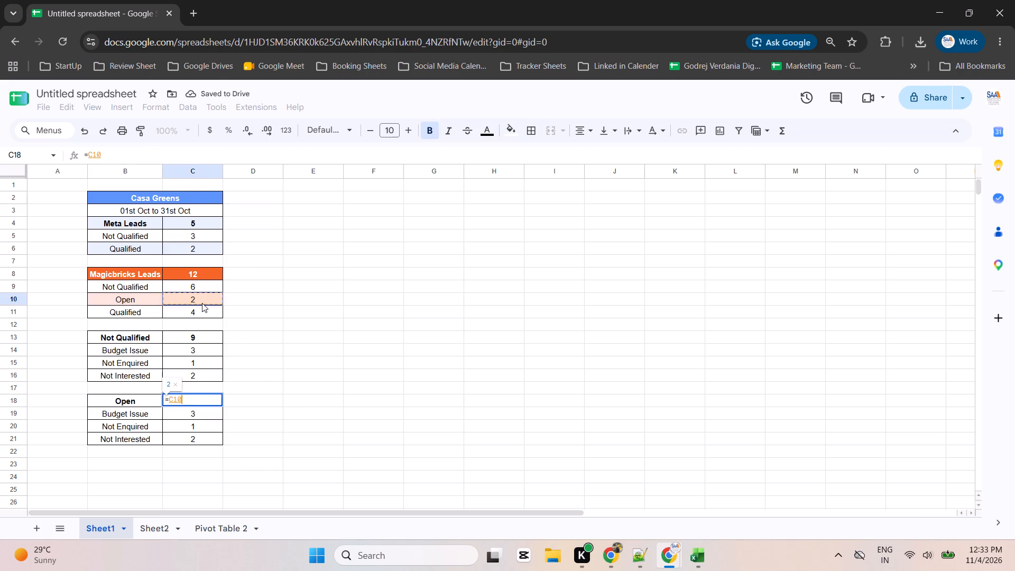
{"action": "key", "text": "Return"}
Copy the Not Contactable status and count from the pivot table into Sheet1 at B19, pasting values only.
{"action": "key", "text": "alt+Tab"}
{"action": "key", "text": "ctrl+c"}
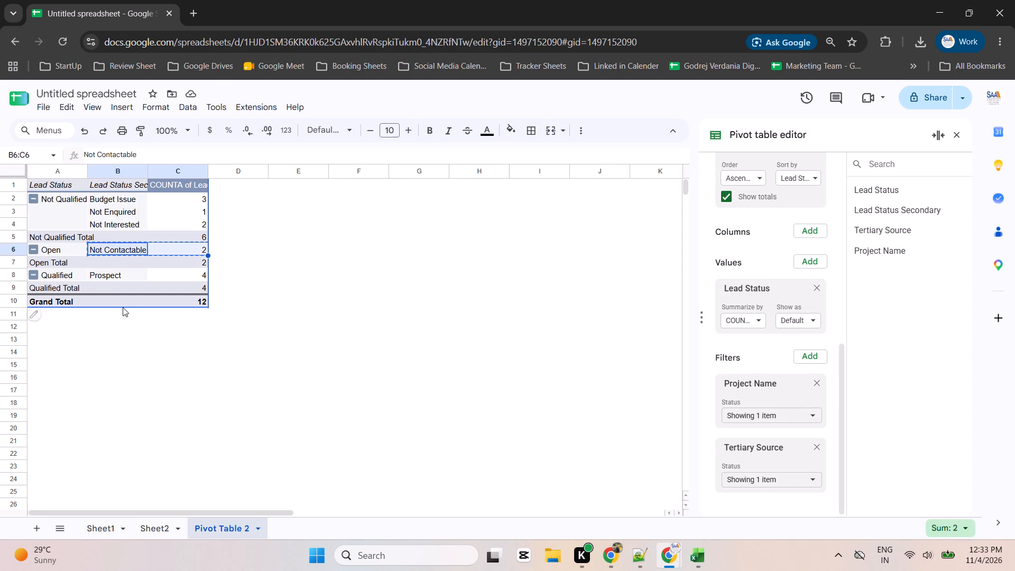
{"action": "key", "text": "alt+Tab"}
{"action": "left_click", "coordinate": [143, 422]}
{"action": "left_click", "coordinate": [141, 411]}
{"action": "key", "text": "ctrl+shift+v"}
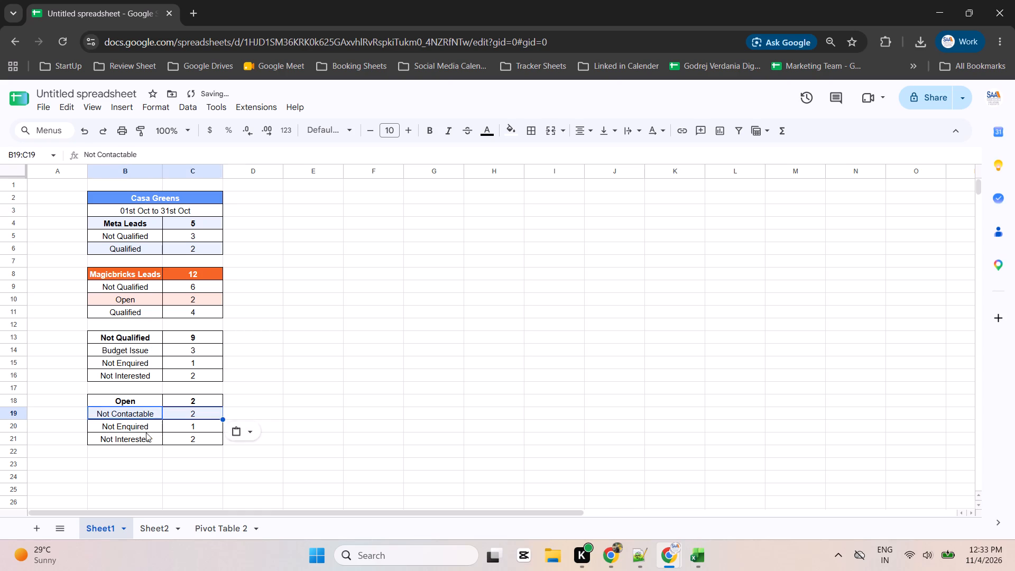
Clear the leftover entries in B20:C21 below Not Contactable and delete rows 20 and 21.
{"action": "left_click_drag", "start_coordinate": [139, 426], "coordinate": [199, 438]}
{"action": "key", "text": "Delete"}
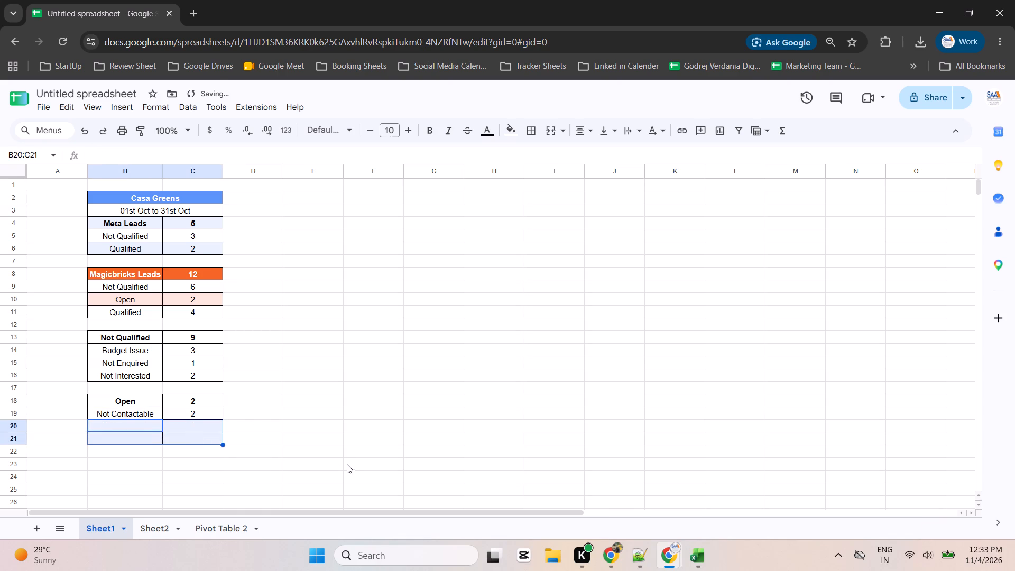
{"action": "right_click", "coordinate": [19, 428]}
{"action": "left_click", "coordinate": [146, 447]}
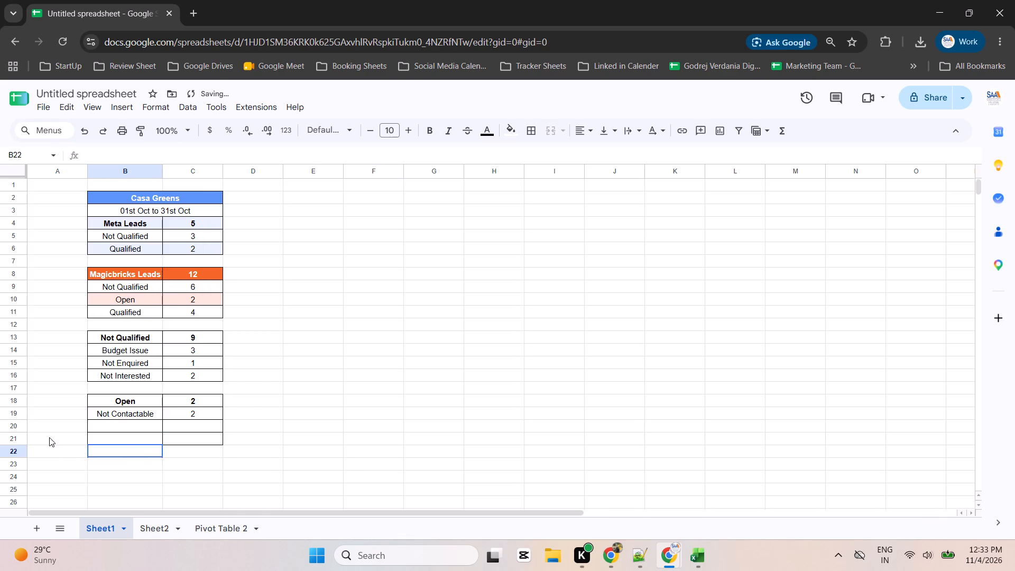
{"action": "left_click_drag", "start_coordinate": [20, 428], "coordinate": [20, 438]}
{"action": "right_click", "coordinate": [20, 438]}
{"action": "left_click", "coordinate": [80, 263]}
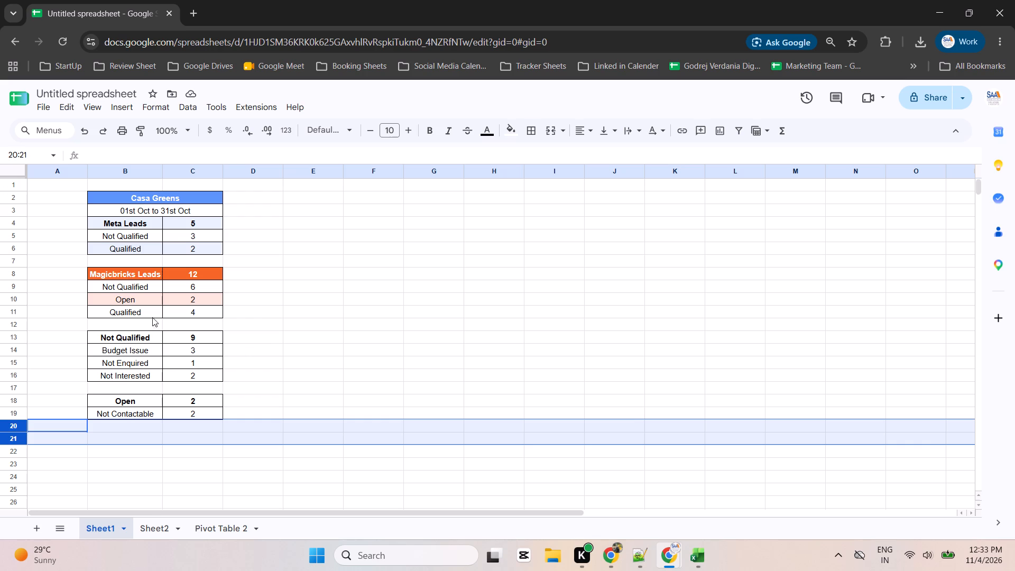
Copy the Open heading row B18:C18 to B21 and rename the new heading Qualified.
{"action": "left_click_drag", "start_coordinate": [133, 401], "coordinate": [172, 400]}
{"action": "key", "text": "ctrl+c"}
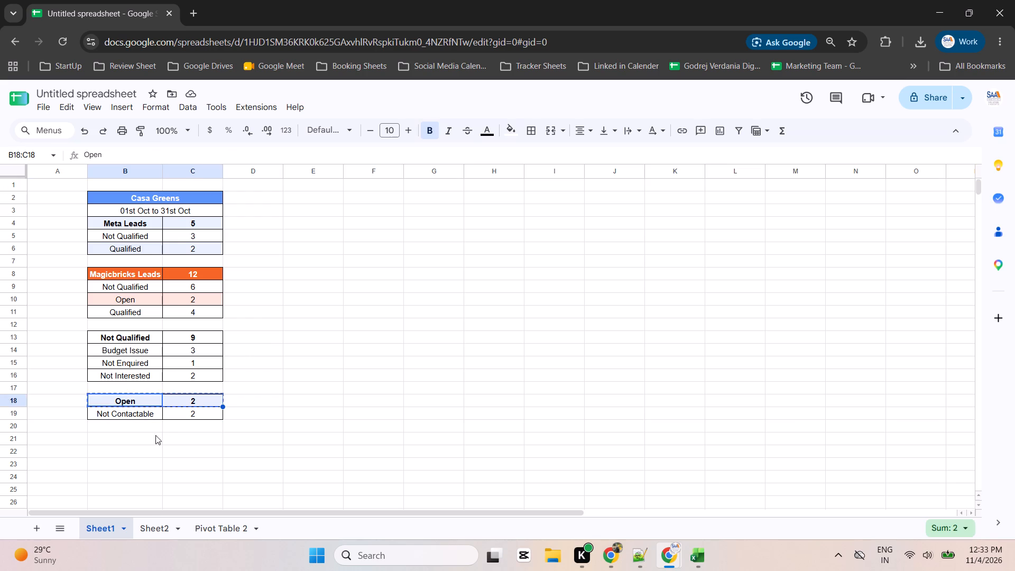
{"action": "left_click", "coordinate": [136, 440]}
{"action": "key", "text": "ctrl+v"}
{"action": "double_click", "coordinate": [134, 443]}
{"action": "key", "text": "ctrl+a"}
{"action": "type", "text": "Qa"}
{"action": "key", "text": "BackSpace"}
{"action": "type", "text": "ualified"}
{"action": "key", "text": "Return"}
Total the Meta and Magicbricks Qualified counts in C21 with the formula =C6+C11.
{"action": "left_click", "coordinate": [194, 436]}
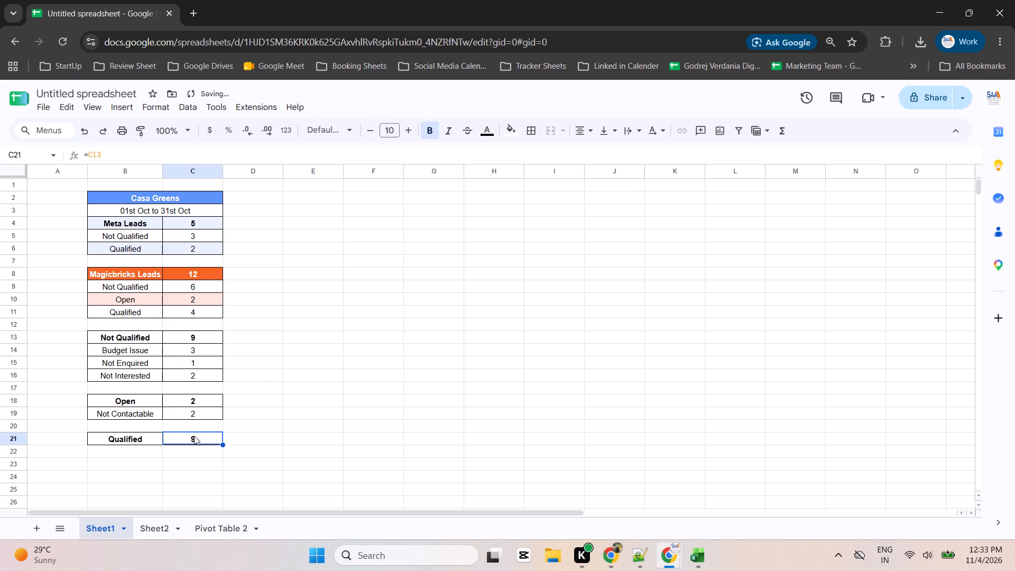
{"action": "key", "text": "equal"}
{"action": "left_click", "coordinate": [192, 249]}
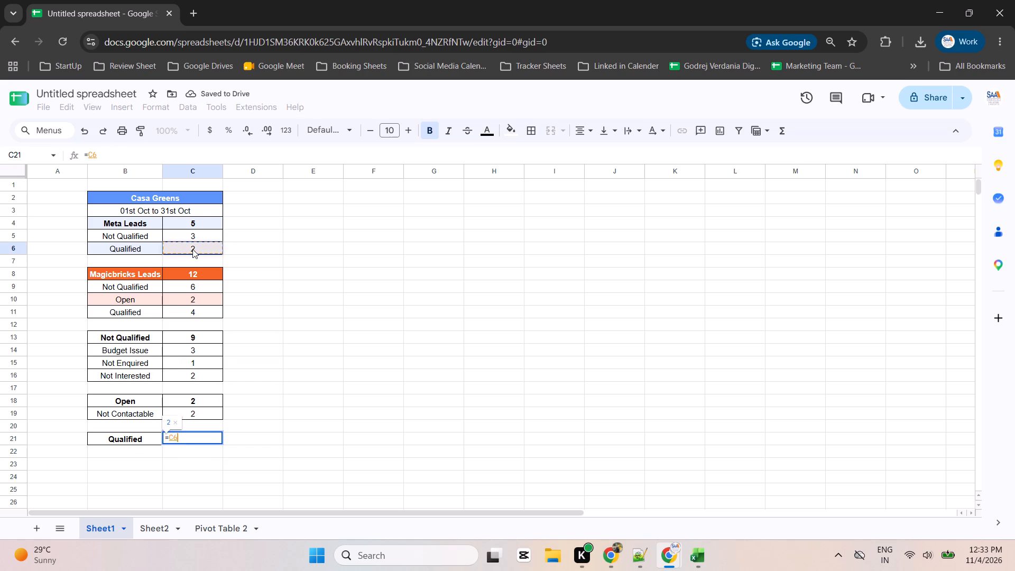
{"action": "key", "text": "shift+plus"}
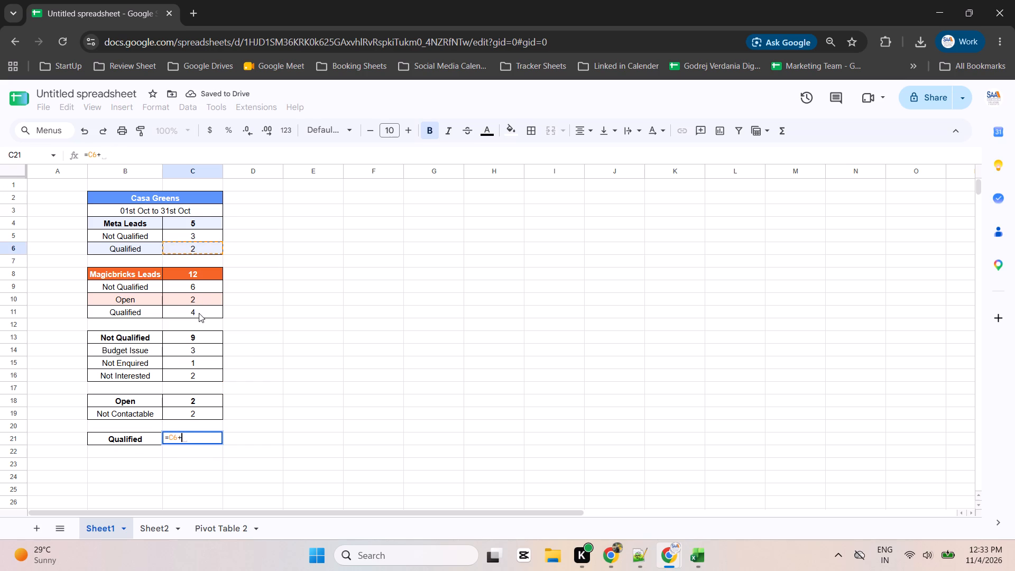
{"action": "left_click", "coordinate": [199, 313]}
{"action": "key", "text": "Return"}
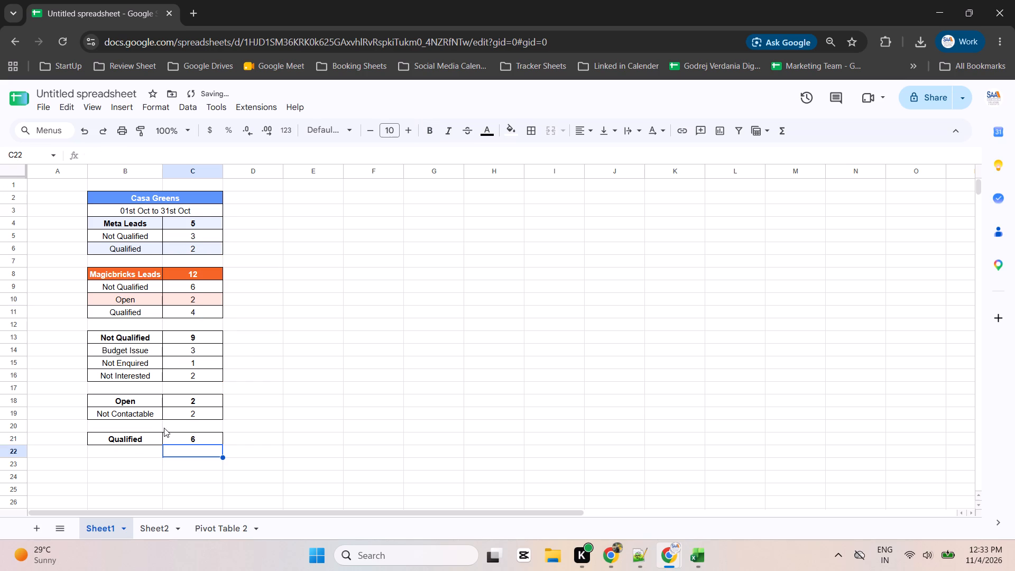
Copy the pivot table's Prospect status and count into Sheet1 at B22, pasting values only, and change the count to 6.
{"action": "key", "text": "alt+Tab"}
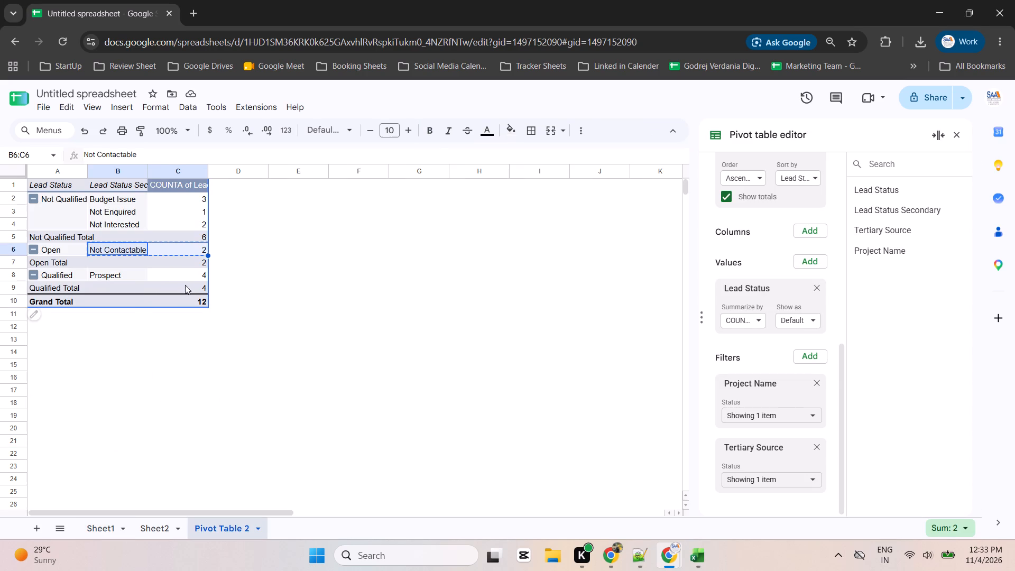
{"action": "left_click_drag", "start_coordinate": [126, 273], "coordinate": [164, 275]}
{"action": "key", "text": "ctrl+c"}
{"action": "key", "text": "alt+Tab"}
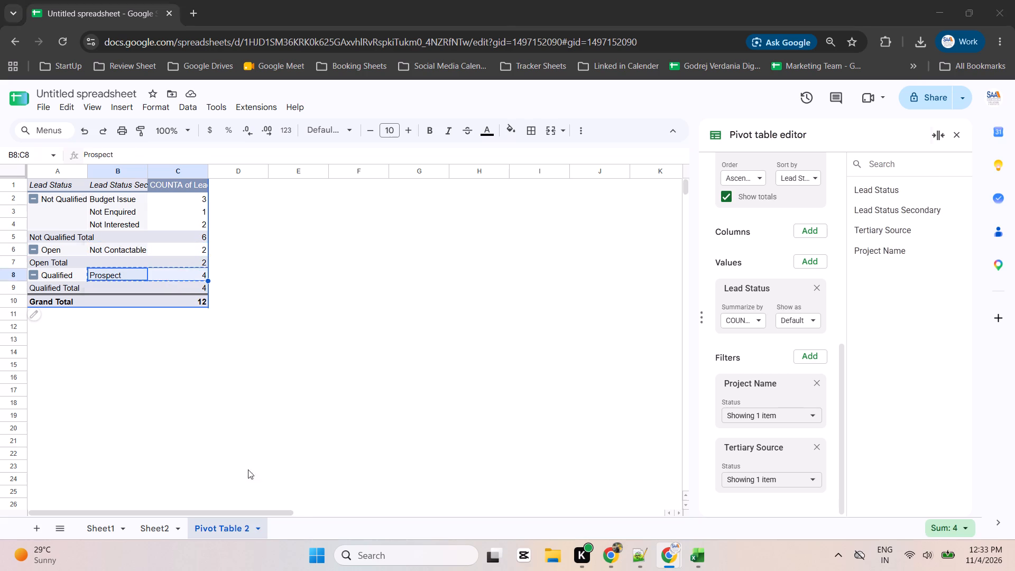
{"action": "left_click", "coordinate": [139, 458]}
{"action": "key", "text": "ctrl+shift+v"}
{"action": "left_click", "coordinate": [205, 453]}
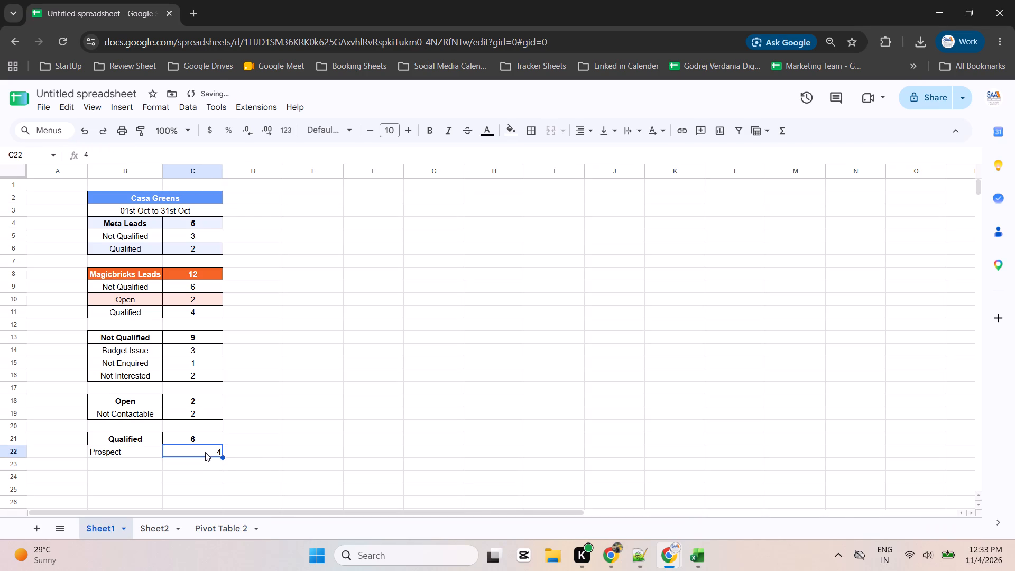
{"action": "key", "text": "6"}
{"action": "left_click", "coordinate": [236, 363]}
Check the Not Qualified reason counts in C14:C16, and include Facebook alongside Magicbricks in the pivot table's Tertiary Source filter.
{"action": "left_click_drag", "start_coordinate": [197, 351], "coordinate": [196, 359]}
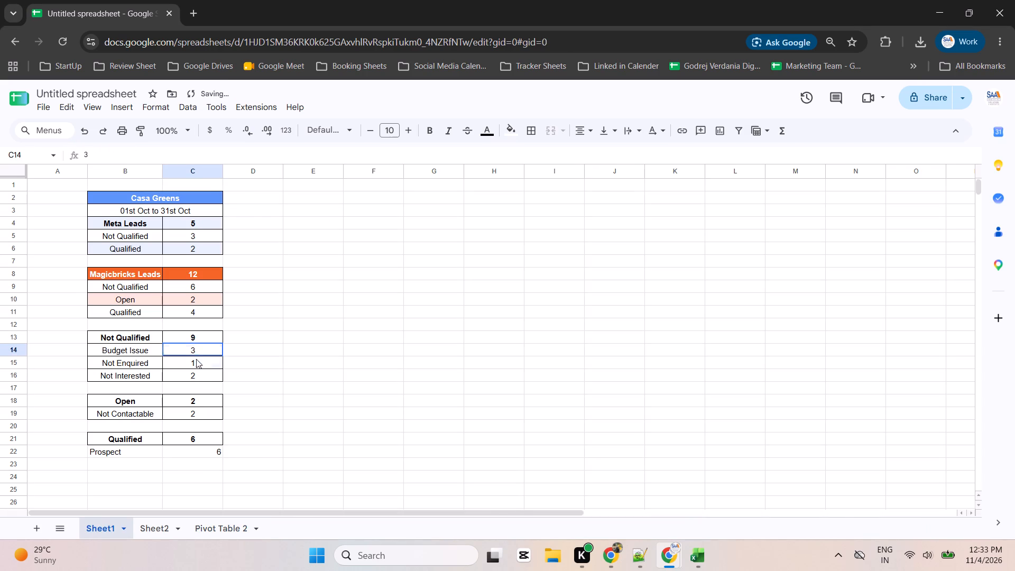
{"action": "left_click_drag", "start_coordinate": [196, 359], "coordinate": [197, 375]}
{"action": "key", "text": "alt+Tab"}
{"action": "scroll", "coordinate": [774, 437], "scroll_direction": "down", "scroll_amount": 2}
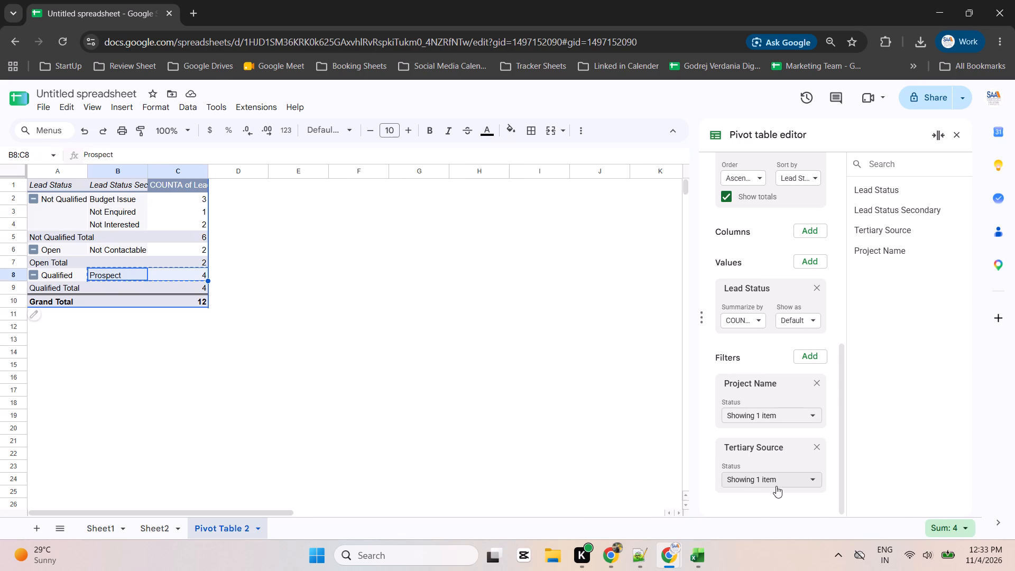
{"action": "left_click", "coordinate": [776, 485]}
{"action": "left_click", "coordinate": [783, 443]}
{"action": "left_click", "coordinate": [877, 523]}
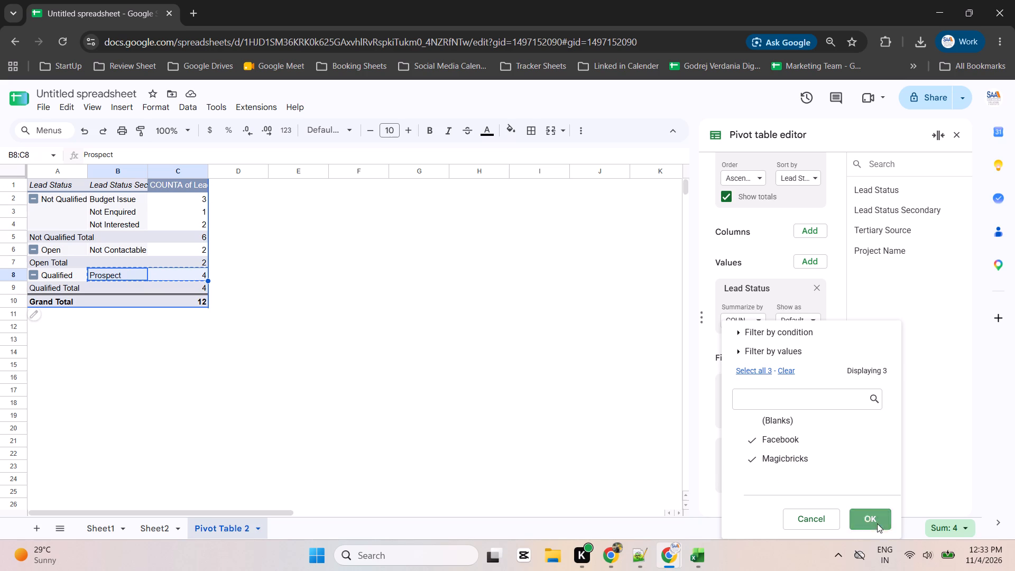
{"action": "left_click", "coordinate": [318, 382]}
Copy the pivot table's combined Not Qualified reasons and counts into Sheet1 at B14 as values only, inserting a row below Not Interested for them.
{"action": "left_click_drag", "start_coordinate": [122, 201], "coordinate": [145, 226]}
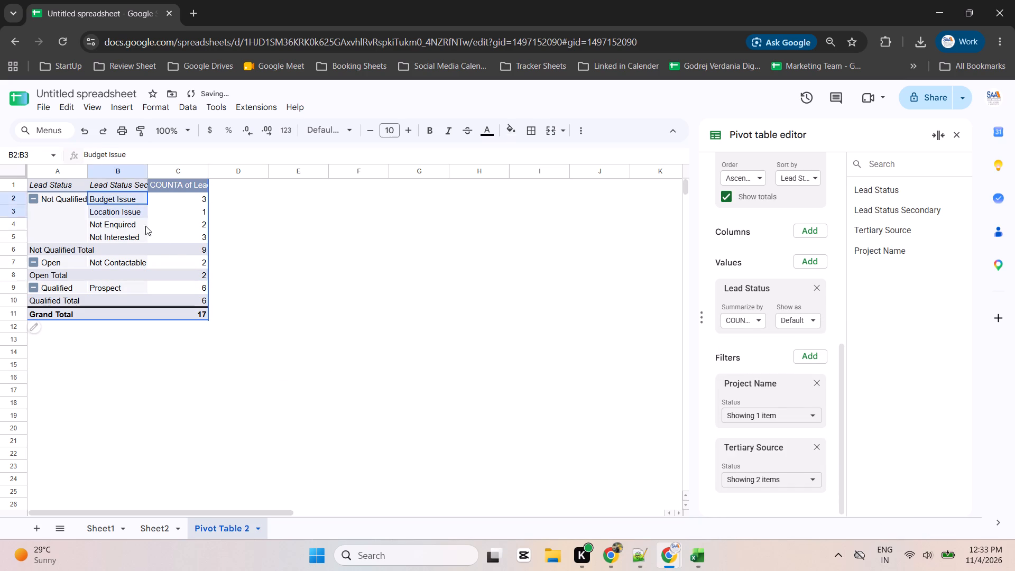
{"action": "left_click_drag", "start_coordinate": [145, 226], "coordinate": [167, 243]}
{"action": "key", "text": "ctrl+c"}
{"action": "key", "text": "ctrl+c"}
{"action": "key", "text": "alt+Tab"}
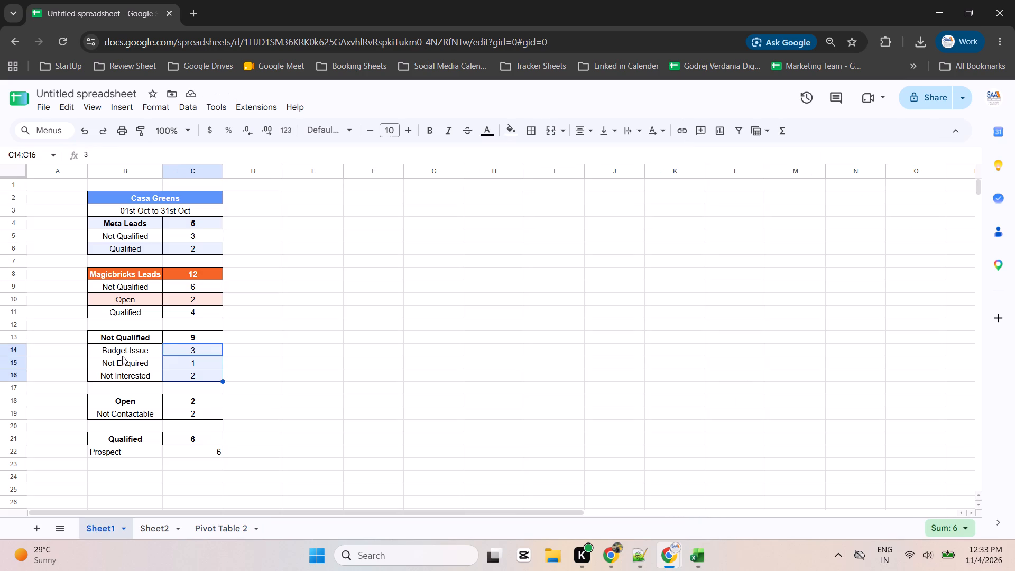
{"action": "left_click", "coordinate": [122, 356]}
{"action": "left_click", "coordinate": [16, 384]}
{"action": "right_click", "coordinate": [15, 384]}
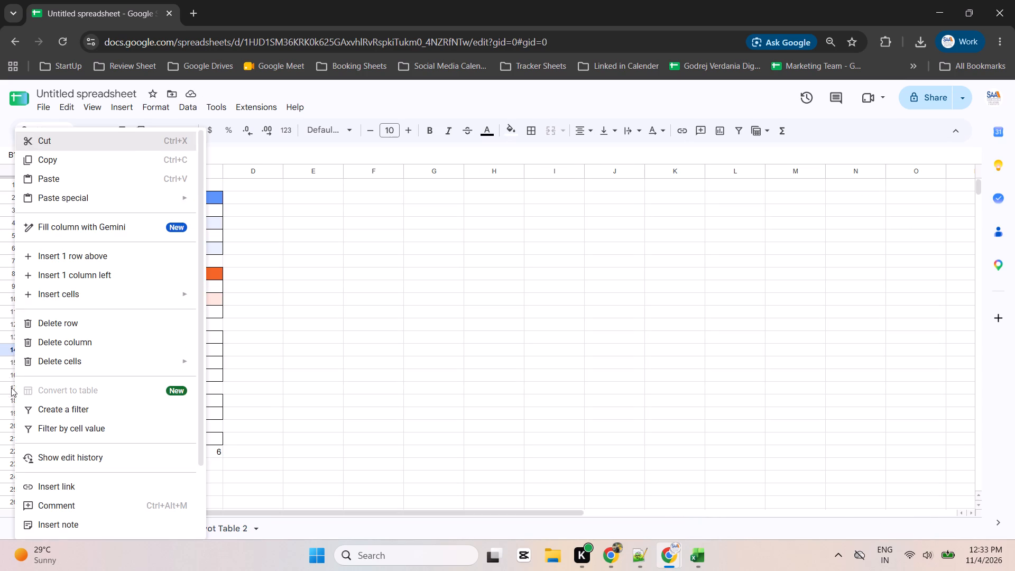
{"action": "left_click", "coordinate": [11, 388]}
{"action": "right_click", "coordinate": [11, 387]}
{"action": "left_click", "coordinate": [75, 325]}
{"action": "left_click", "coordinate": [119, 346]}
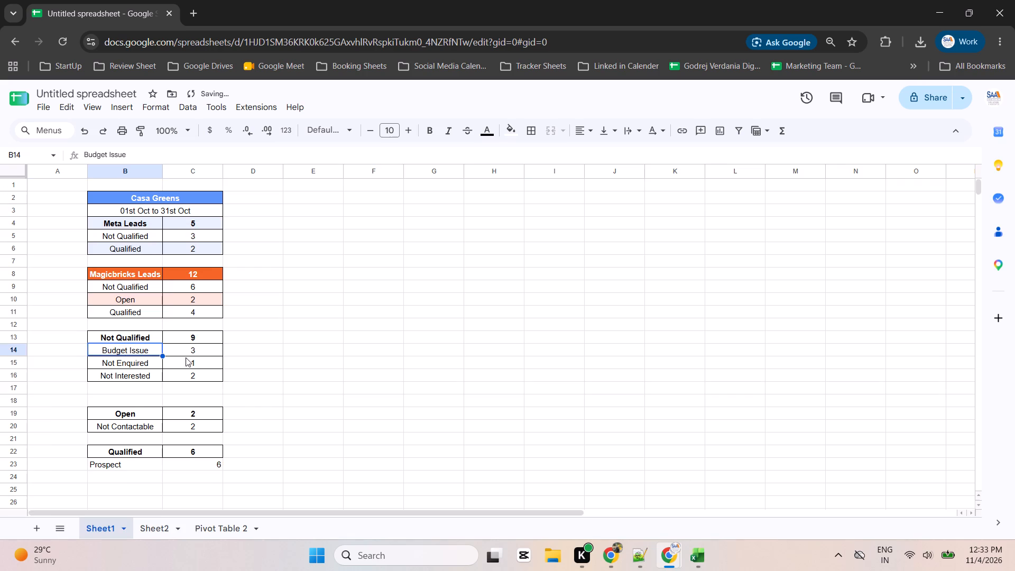
{"action": "key", "text": "ctrl+shift+v"}
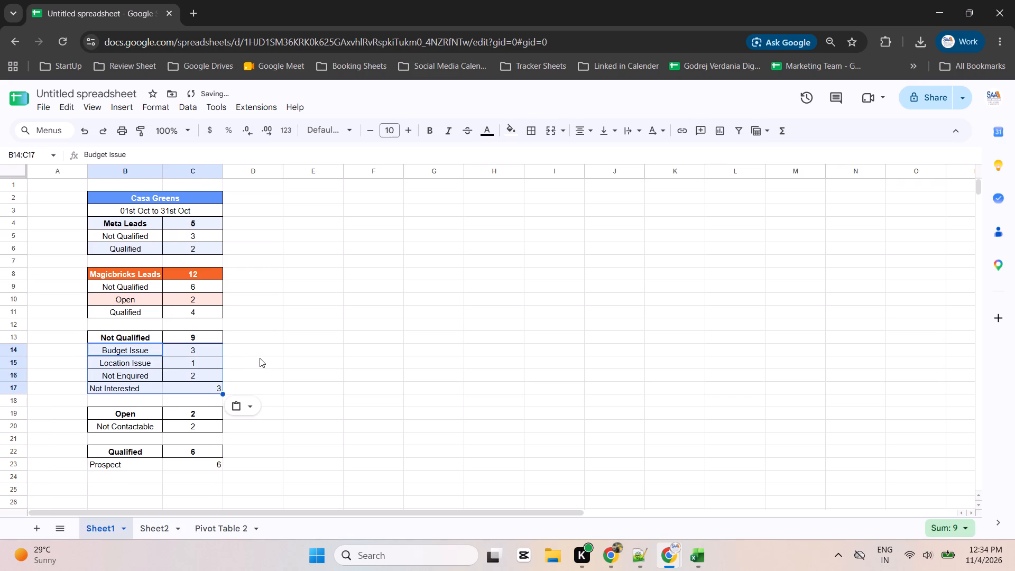
{"action": "left_click", "coordinate": [444, 361]}
Apply all borders plus horizontal centre and vertical middle alignment to the Not Qualified block B13:C17.
{"action": "left_click", "coordinate": [165, 361]}
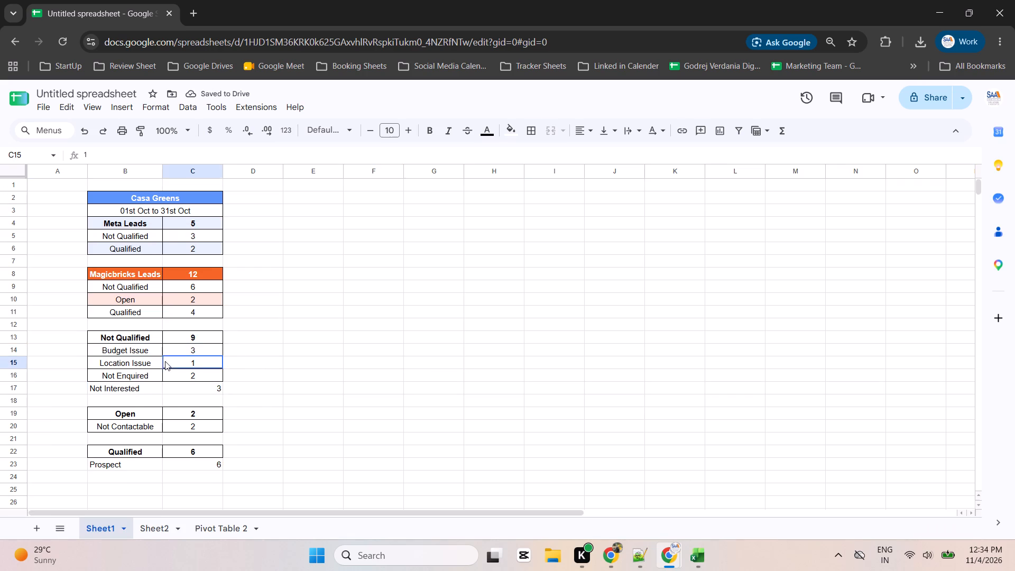
{"action": "key", "text": "ctrl+a"}
{"action": "left_click", "coordinate": [529, 127]}
{"action": "left_click", "coordinate": [538, 156]}
{"action": "left_click", "coordinate": [588, 128]}
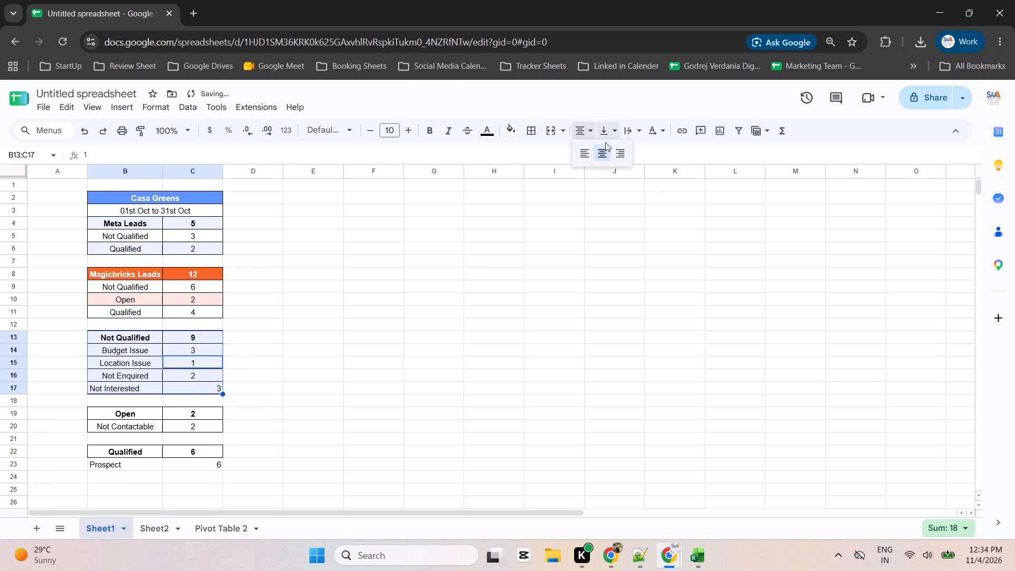
{"action": "left_click", "coordinate": [609, 148]}
{"action": "left_click", "coordinate": [606, 132]}
{"action": "left_click", "coordinate": [628, 155]}
{"action": "left_click", "coordinate": [418, 396]}
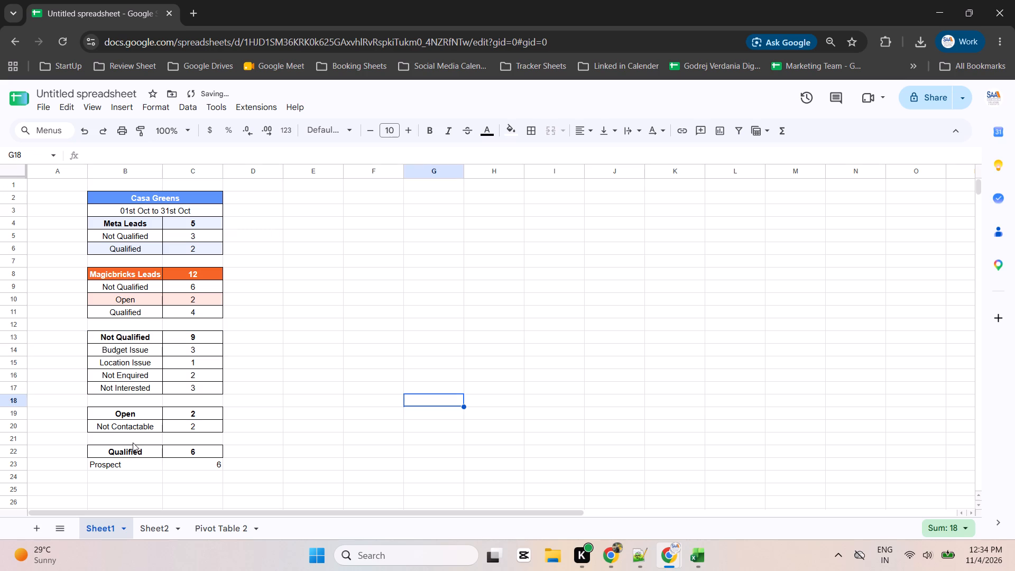
Apply all borders plus horizontal centre and vertical middle alignment to the Qualified block B22:C23.
{"action": "left_click", "coordinate": [133, 464]}
{"action": "key", "text": "ctrl+a"}
{"action": "left_click", "coordinate": [538, 127]}
{"action": "left_click", "coordinate": [538, 151]}
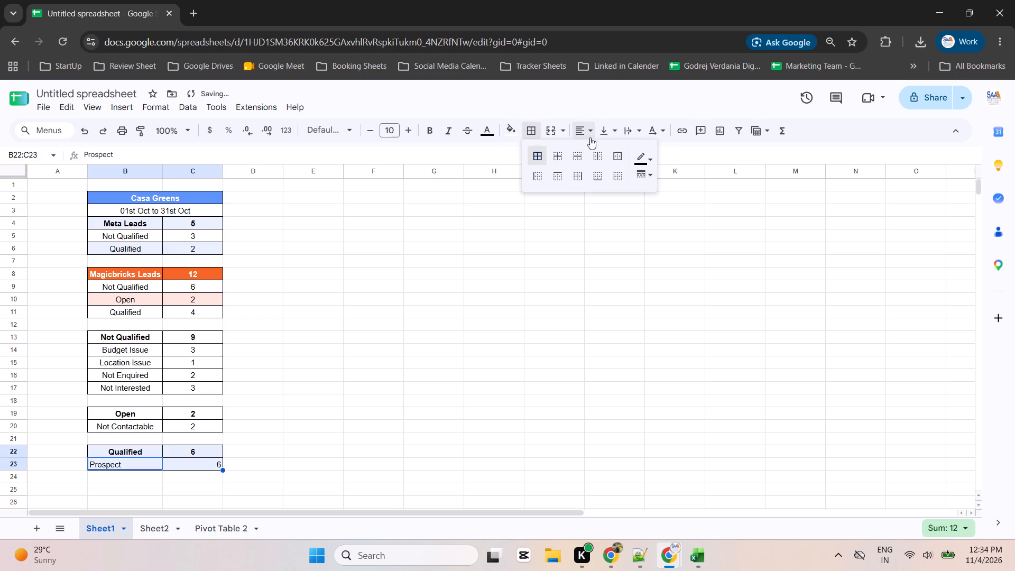
{"action": "left_click", "coordinate": [584, 134]}
{"action": "left_click", "coordinate": [603, 149]}
{"action": "left_click", "coordinate": [606, 131]}
{"action": "left_click", "coordinate": [628, 152]}
{"action": "key", "text": "alt+Tab"}
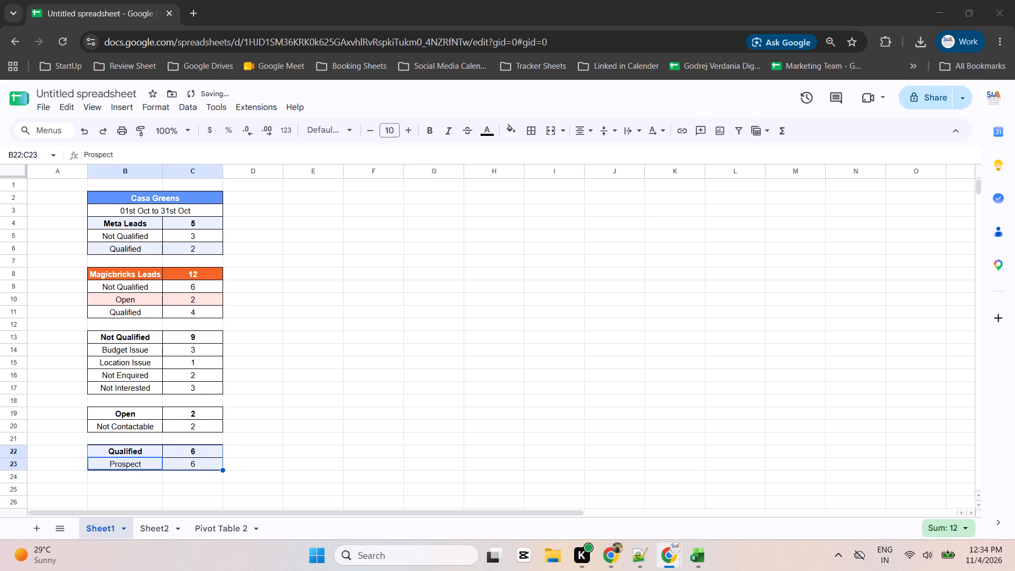
Duplicate the Casa Greens report block B2:C23 on Sheet1, with its formatting, starting at E2.
{"action": "key", "text": "alt+Tab"}
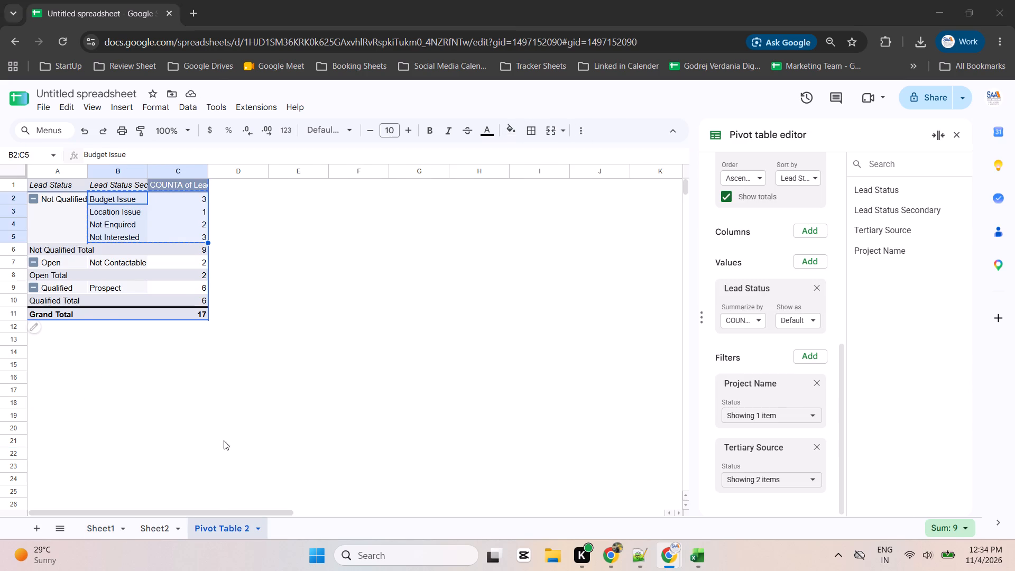
{"action": "left_click", "coordinate": [152, 423]}
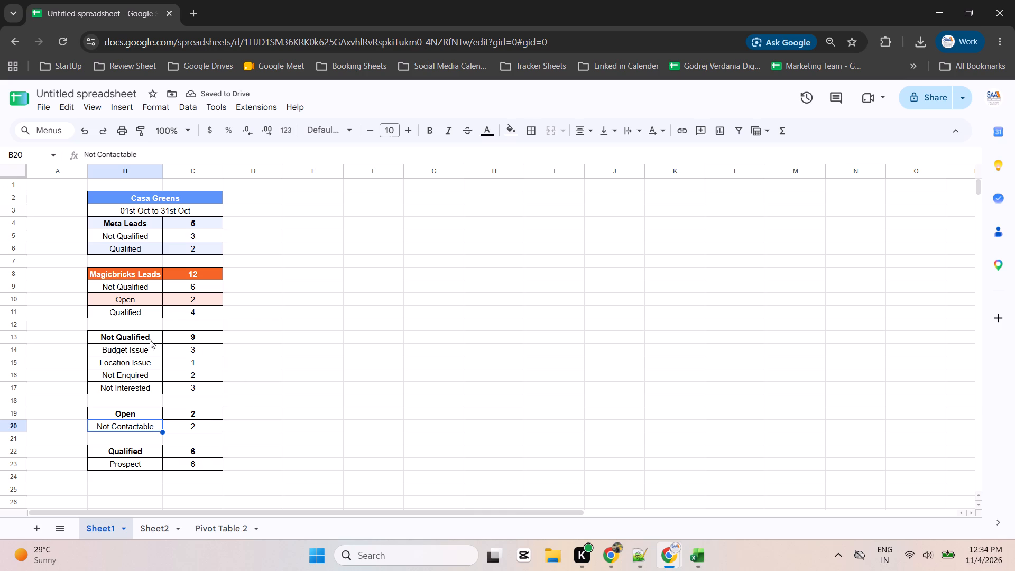
{"action": "left_click_drag", "start_coordinate": [127, 199], "coordinate": [207, 467]}
{"action": "key", "text": "ctrl+c"}
{"action": "key", "text": "ctrl+c"}
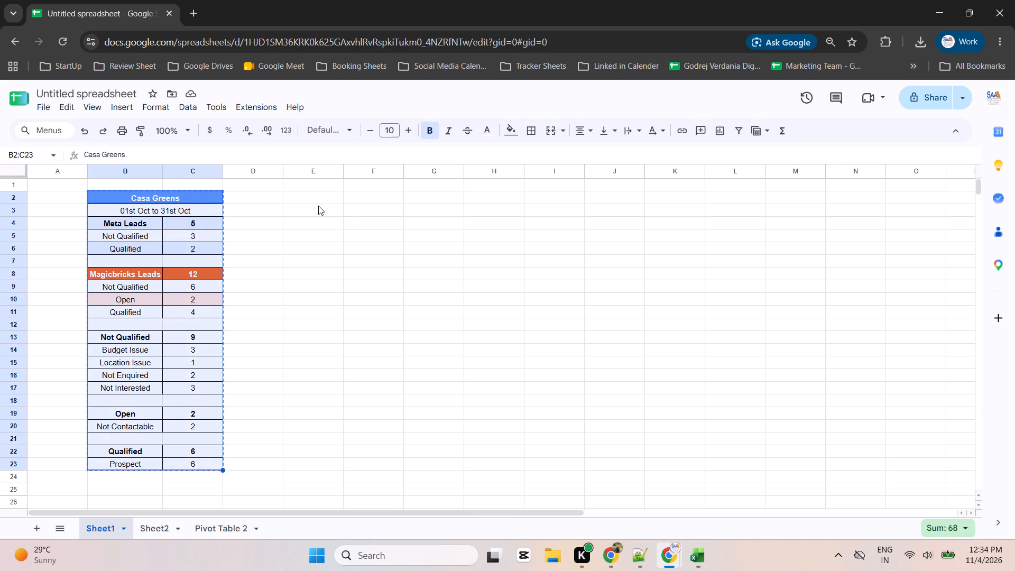
{"action": "left_click", "coordinate": [313, 205]}
{"action": "key", "text": "ctrl+v"}
Rename the duplicated report's heading in E2 as Valencia Greens.
{"action": "double_click", "coordinate": [340, 196]}
{"action": "key", "text": "ctrl+a"}
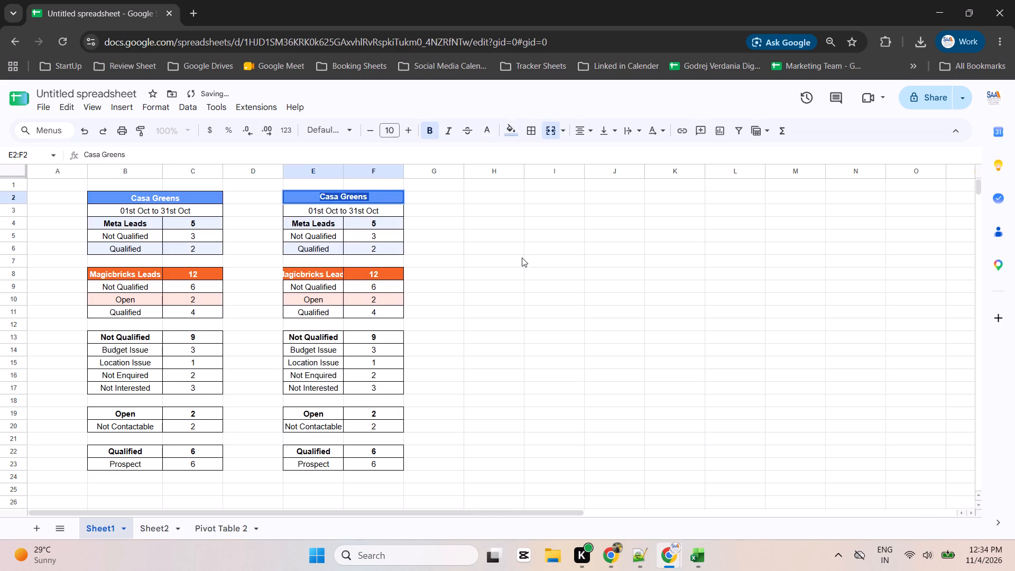
{"action": "type", "text": "Valencia Greens"}
{"action": "key", "text": "Return"}
Set the Project Name filter in Pivot Table 2 to Valencia Greens only, replacing Casa Greens.
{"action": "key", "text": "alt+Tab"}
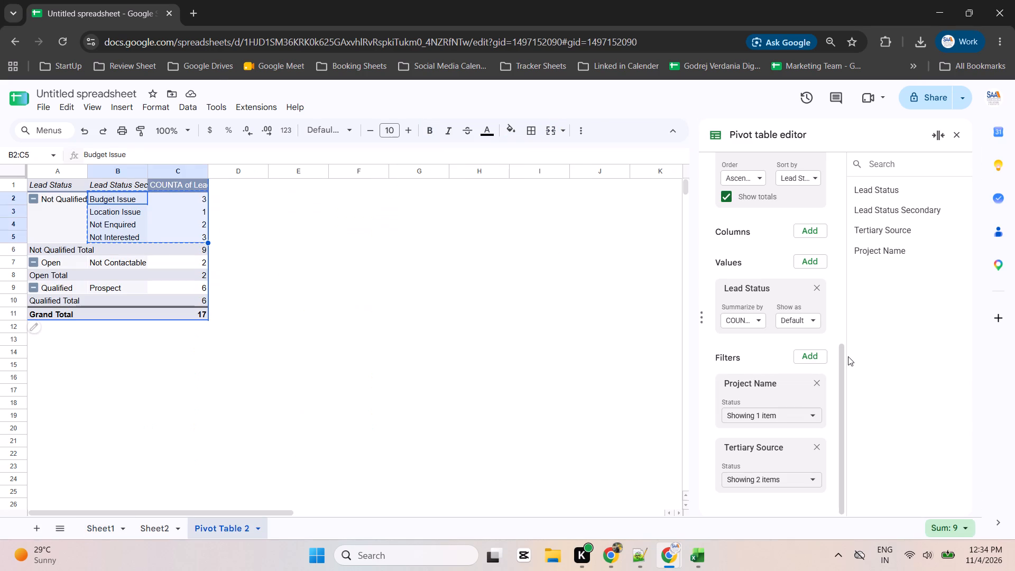
{"action": "scroll", "coordinate": [818, 444], "scroll_direction": "down", "scroll_amount": 1}
{"action": "left_click", "coordinate": [763, 418]}
{"action": "left_click", "coordinate": [791, 438]}
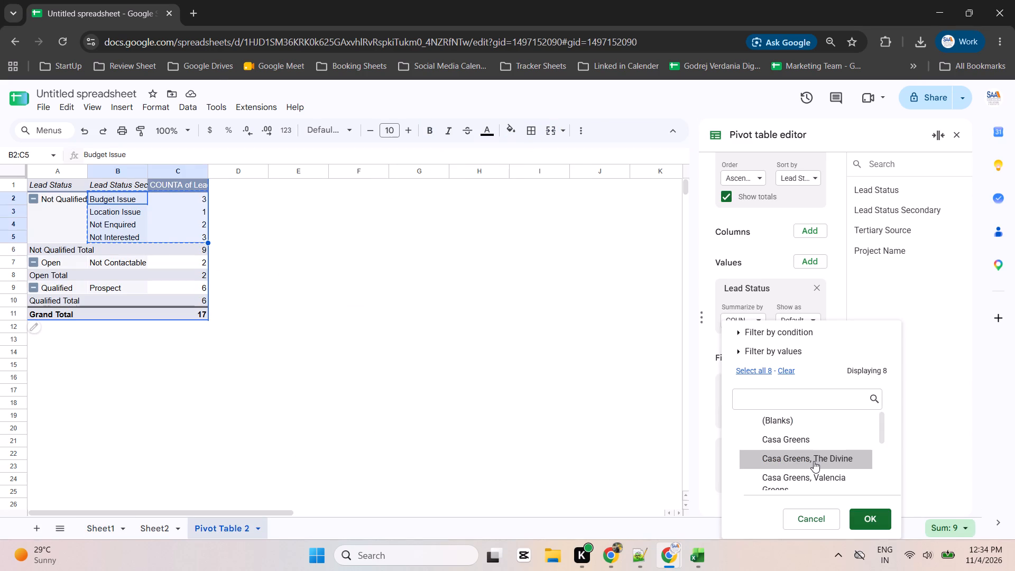
{"action": "scroll", "coordinate": [814, 461], "scroll_direction": "down", "scroll_amount": 1}
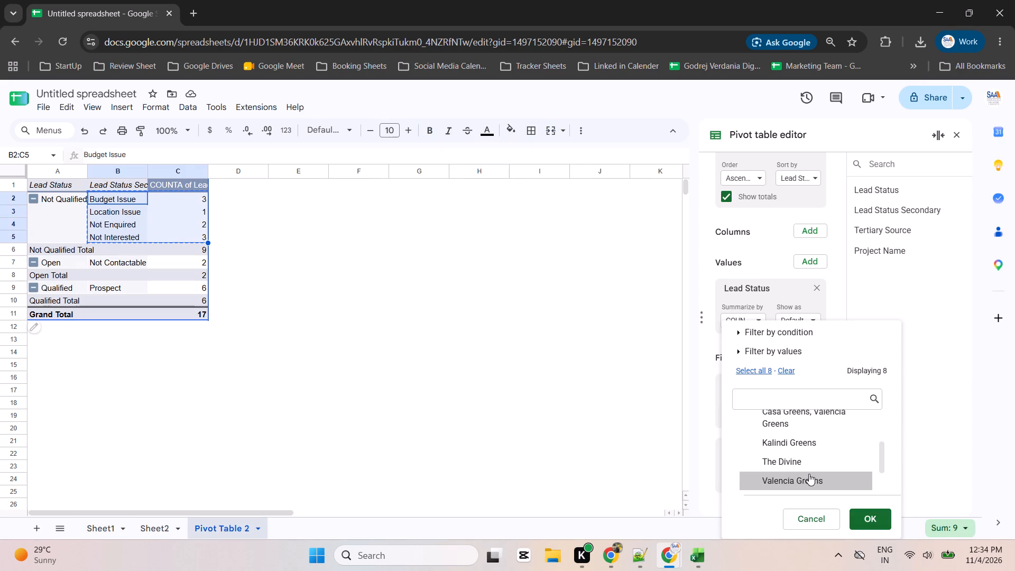
{"action": "left_click", "coordinate": [810, 475]}
{"action": "scroll", "coordinate": [825, 481], "scroll_direction": "down", "scroll_amount": 1}
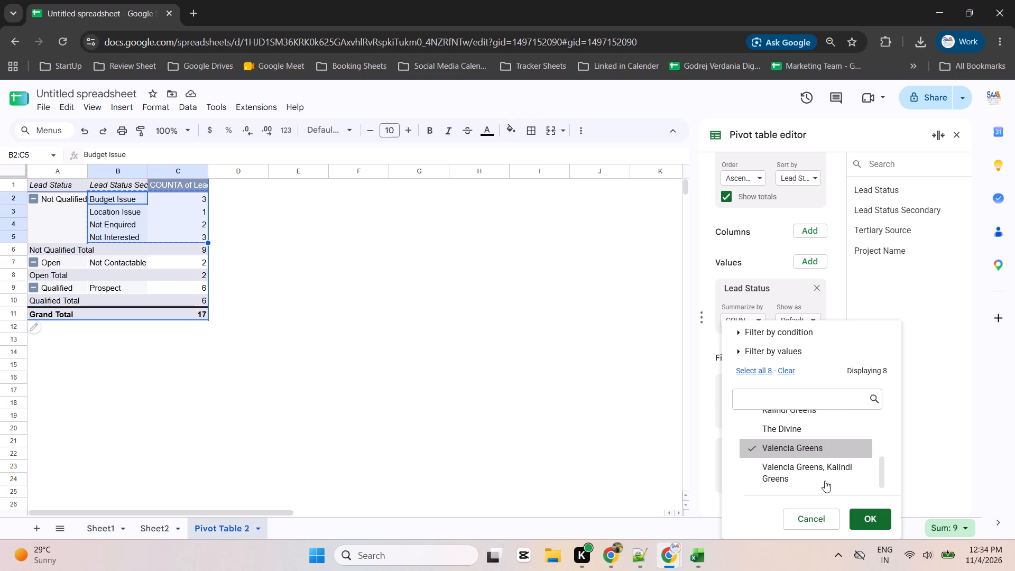
{"action": "left_click", "coordinate": [876, 517]}
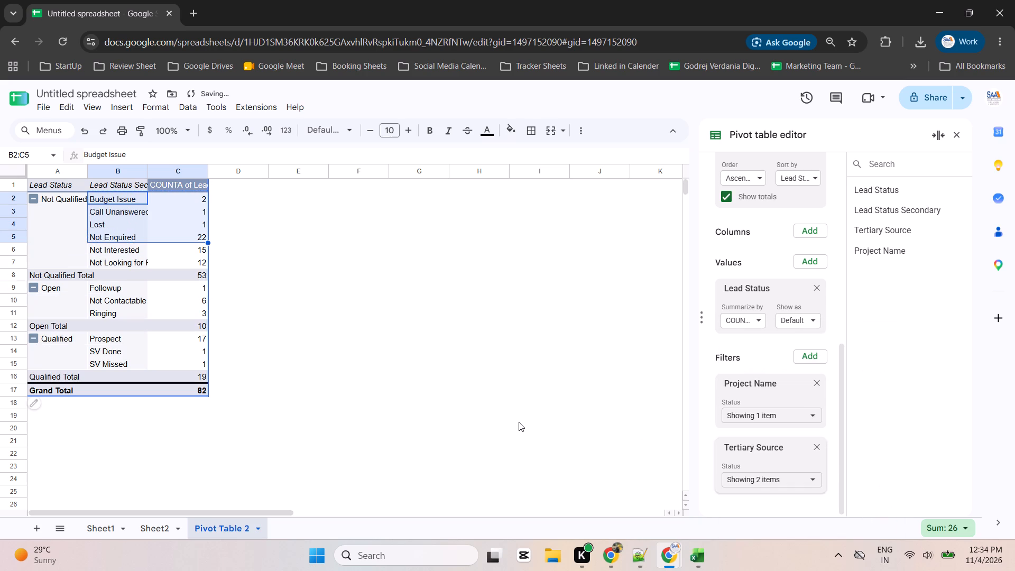
{"action": "left_click", "coordinate": [519, 422]}
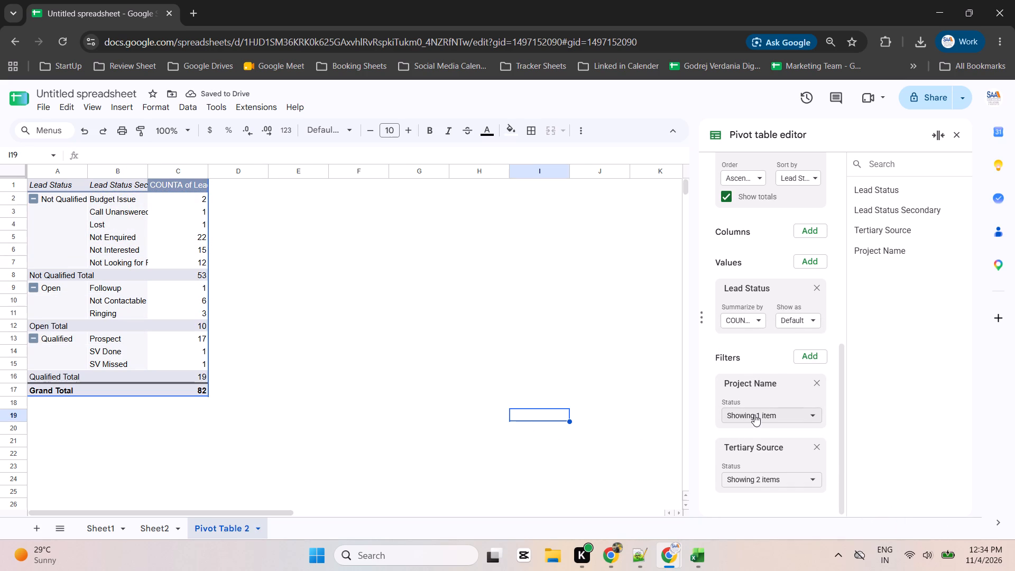
Exclude Magicbricks from the pivot's Tertiary Source filter, leaving only Facebook selected.
{"action": "left_click", "coordinate": [763, 482]}
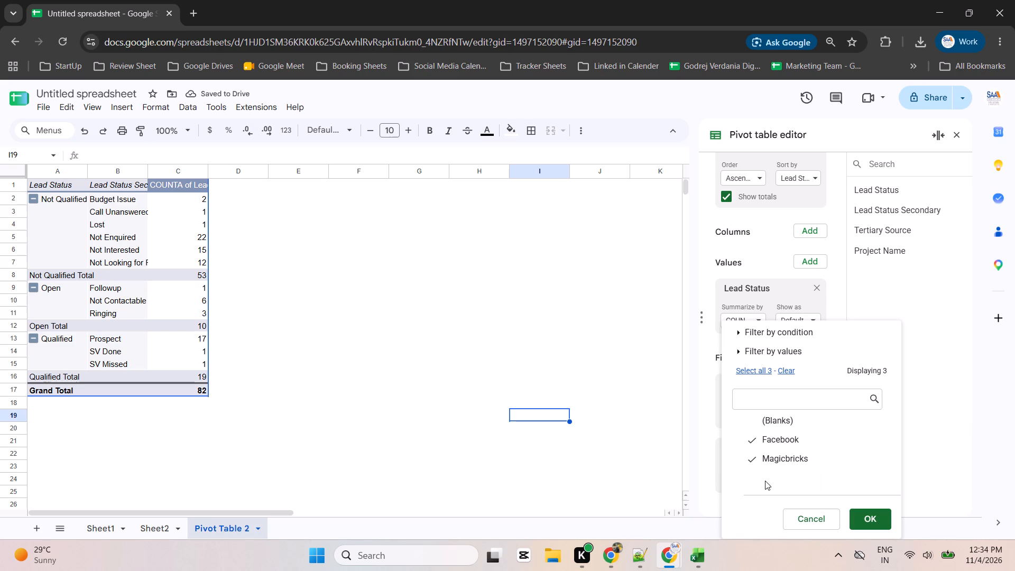
{"action": "left_click", "coordinate": [785, 452]}
{"action": "left_click", "coordinate": [860, 512]}
{"action": "left_click", "coordinate": [364, 412]}
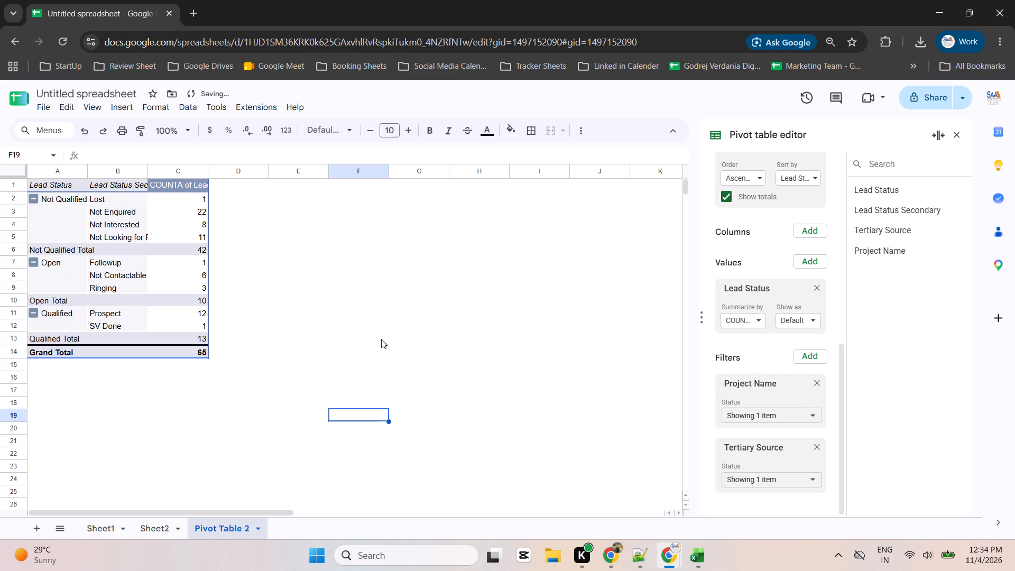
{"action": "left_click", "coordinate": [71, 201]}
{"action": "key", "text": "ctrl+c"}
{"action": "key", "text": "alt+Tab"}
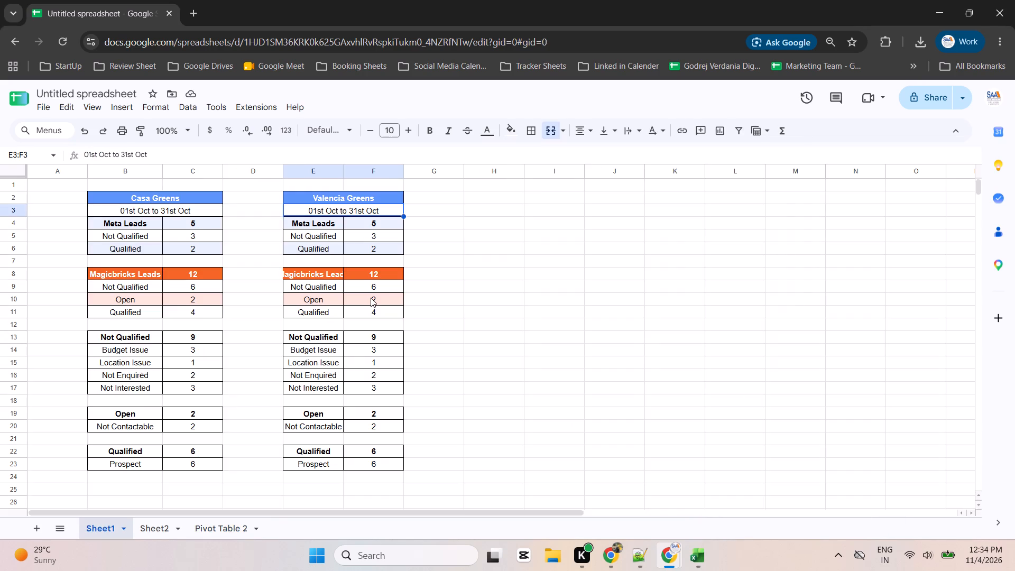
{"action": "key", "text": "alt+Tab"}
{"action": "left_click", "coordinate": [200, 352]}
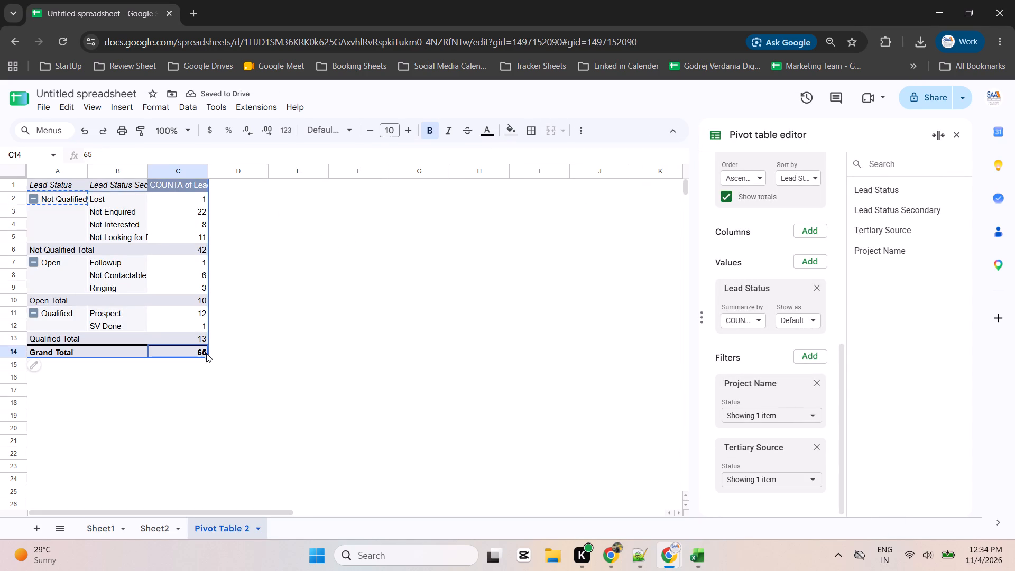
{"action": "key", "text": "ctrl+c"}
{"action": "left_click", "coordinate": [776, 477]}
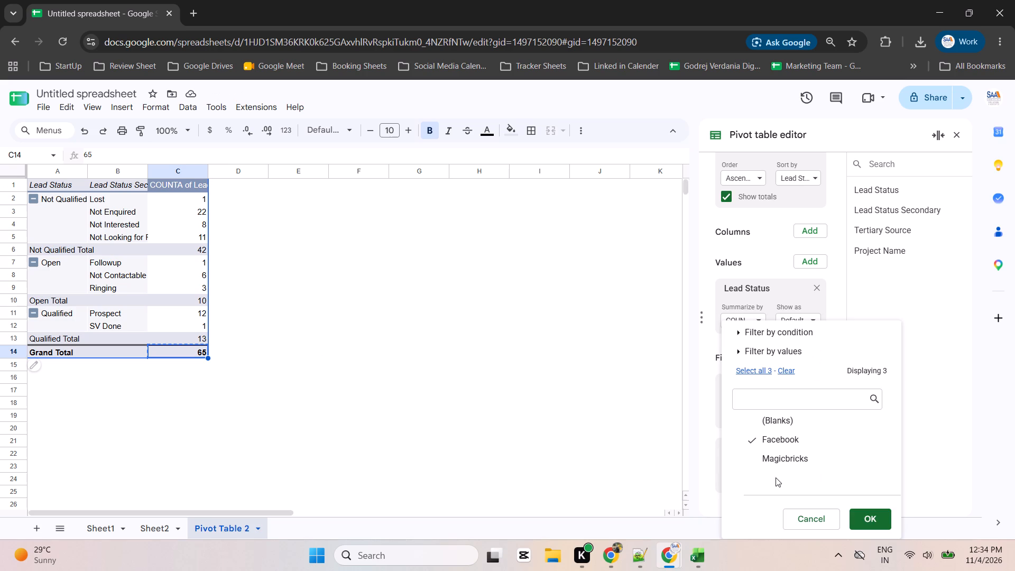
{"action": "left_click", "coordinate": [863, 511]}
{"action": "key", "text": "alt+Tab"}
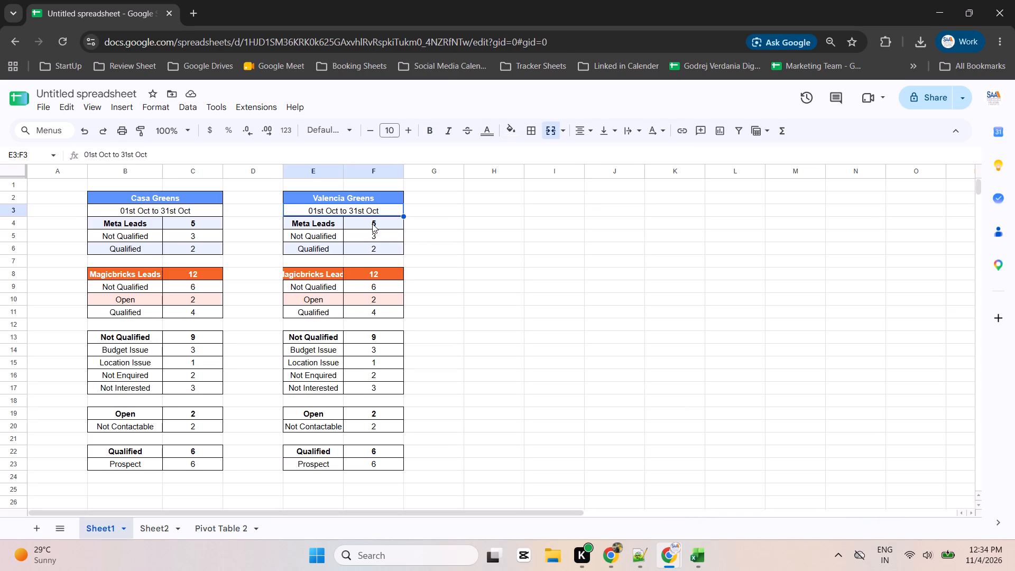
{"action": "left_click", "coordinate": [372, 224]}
Copy the pivot's Not Qualified total, 42, as a value into F5 under Valencia Greens' Meta Leads on Sheet1.
{"action": "key", "text": "alt+Tab"}
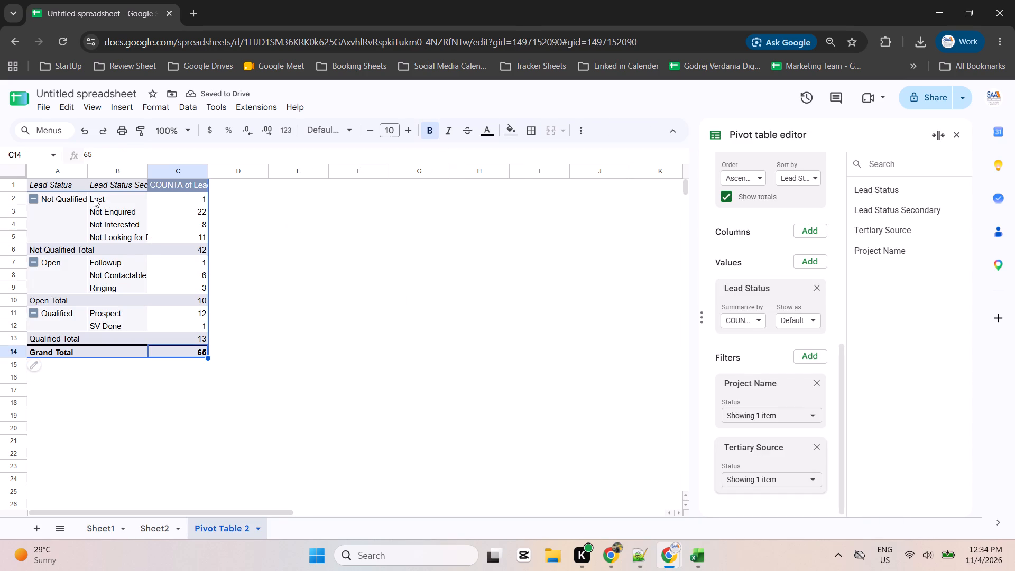
{"action": "left_click_drag", "start_coordinate": [195, 197], "coordinate": [194, 230]}
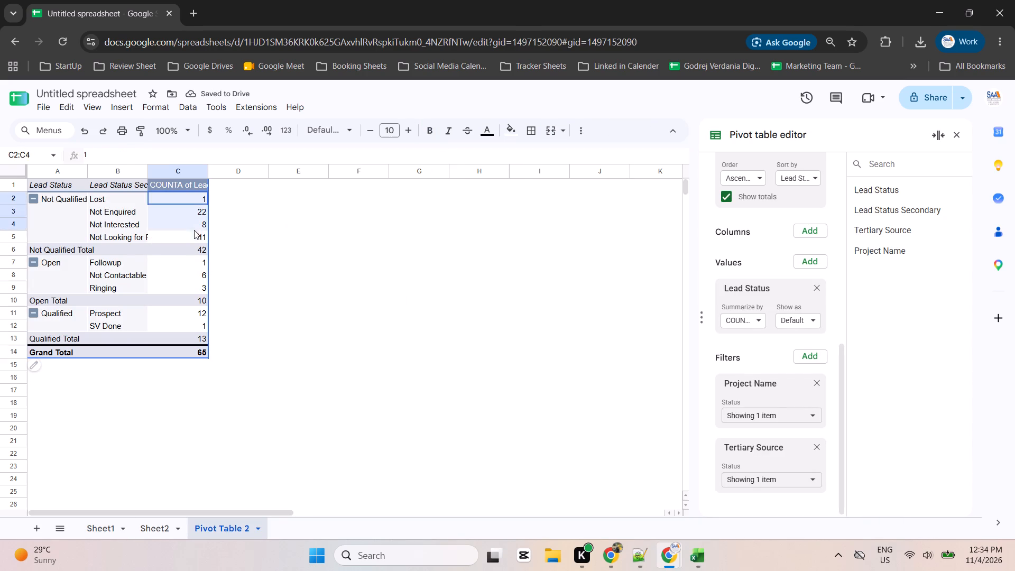
{"action": "left_click_drag", "start_coordinate": [194, 230], "coordinate": [195, 234]}
{"action": "left_click", "coordinate": [199, 250]}
{"action": "key", "text": "ctrl+c"}
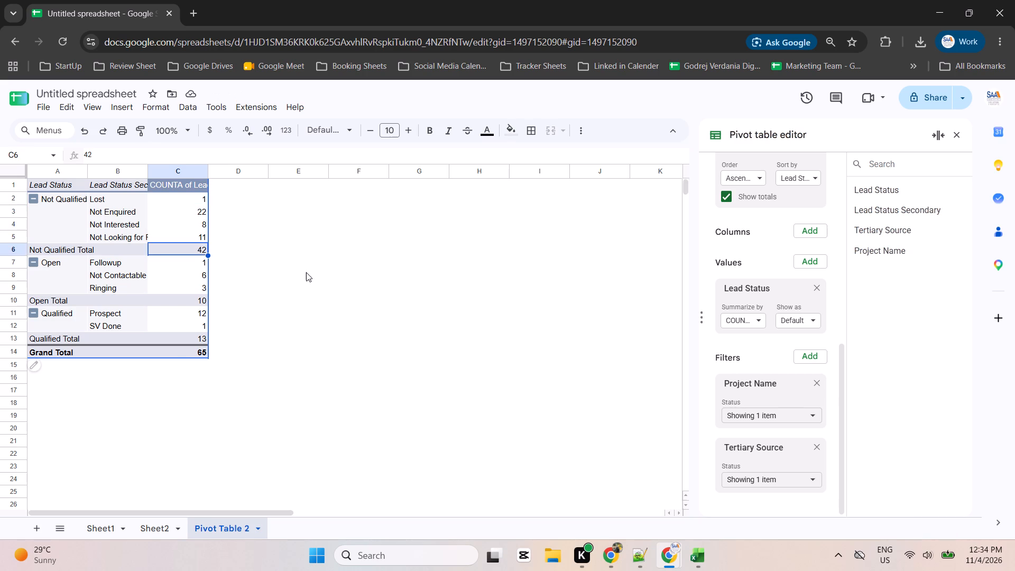
{"action": "key", "text": "alt+Tab"}
{"action": "left_click", "coordinate": [377, 240]}
{"action": "key", "text": "ctrl+shift+v"}
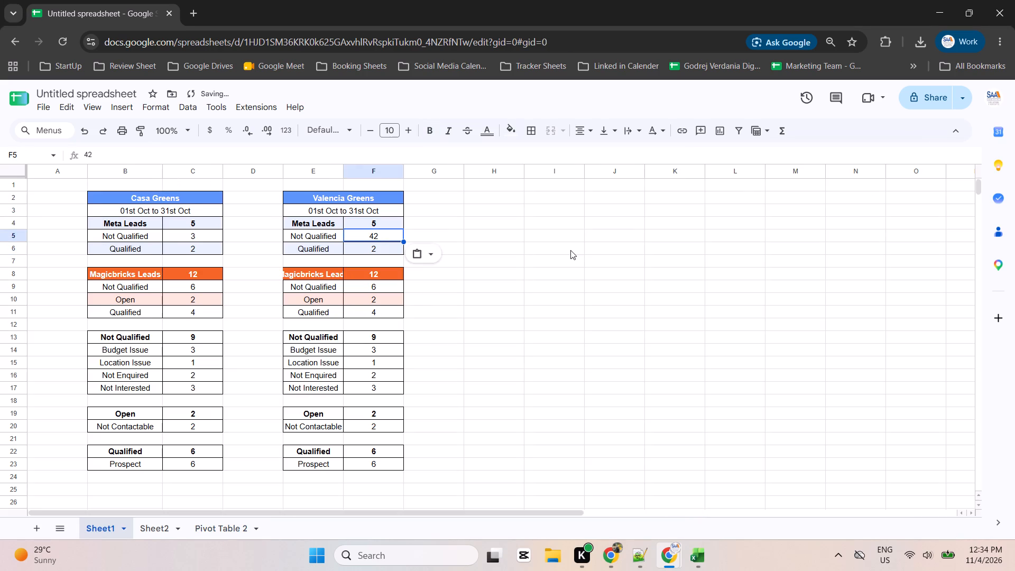
Copy the pivot table's Open total and insert one row below row 6 on Sheet1 to make room for it.
{"action": "key", "text": "alt+Tab"}
{"action": "left_click", "coordinate": [206, 302]}
{"action": "key", "text": "ctrl+c"}
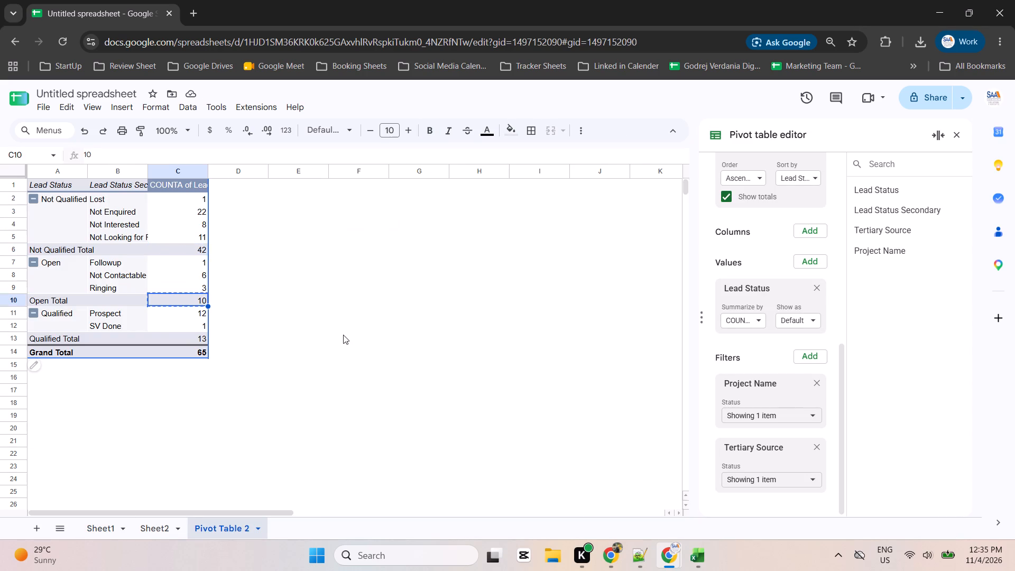
{"action": "key", "text": "alt+Tab"}
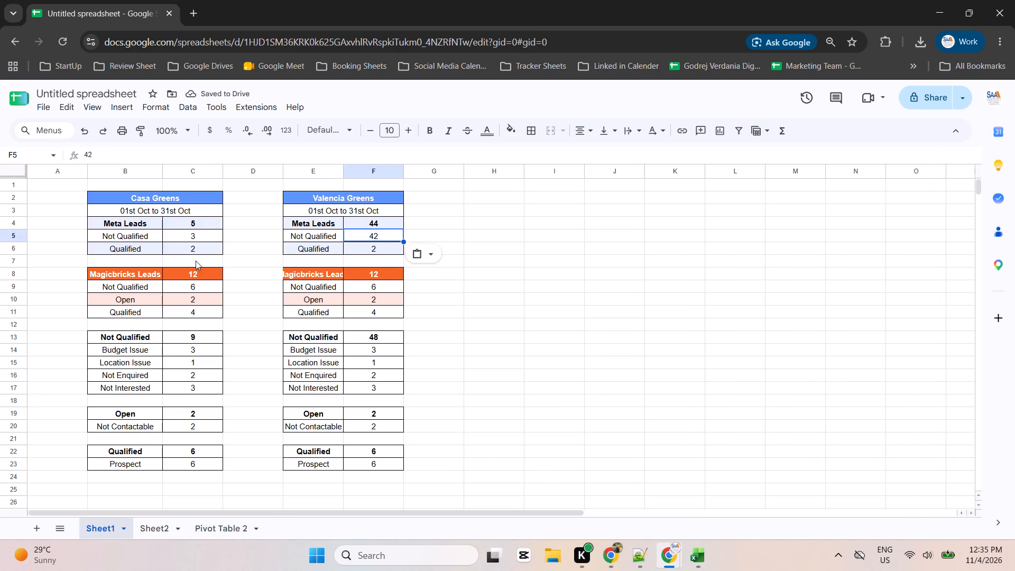
{"action": "left_click", "coordinate": [15, 250]}
{"action": "right_click", "coordinate": [15, 250]}
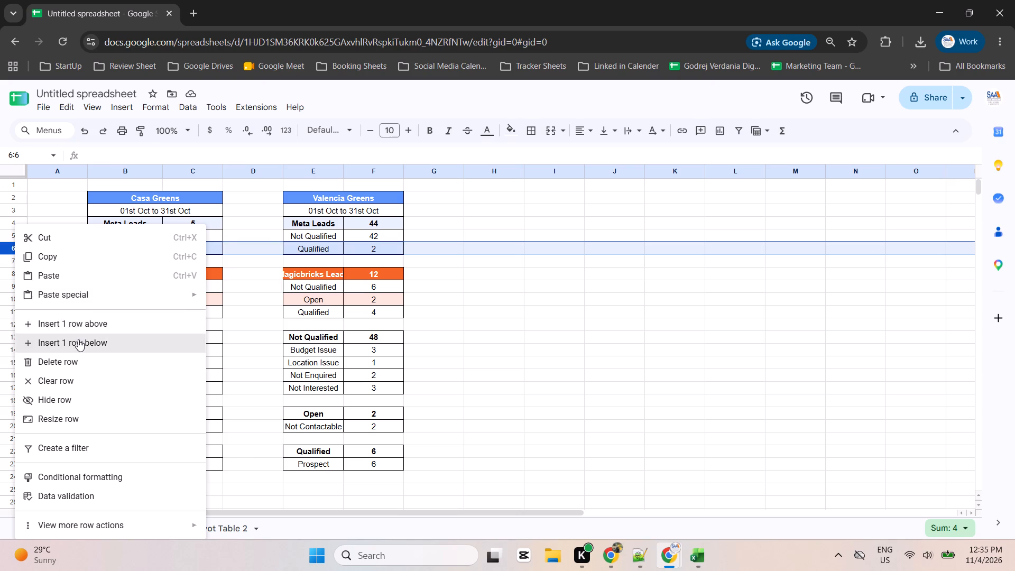
{"action": "left_click", "coordinate": [78, 339]}
{"action": "left_click", "coordinate": [541, 343]}
Copy the pivot table's Qualified total, 13, into Sheet1 cell F6 as a value only.
{"action": "key", "text": "alt+Tab"}
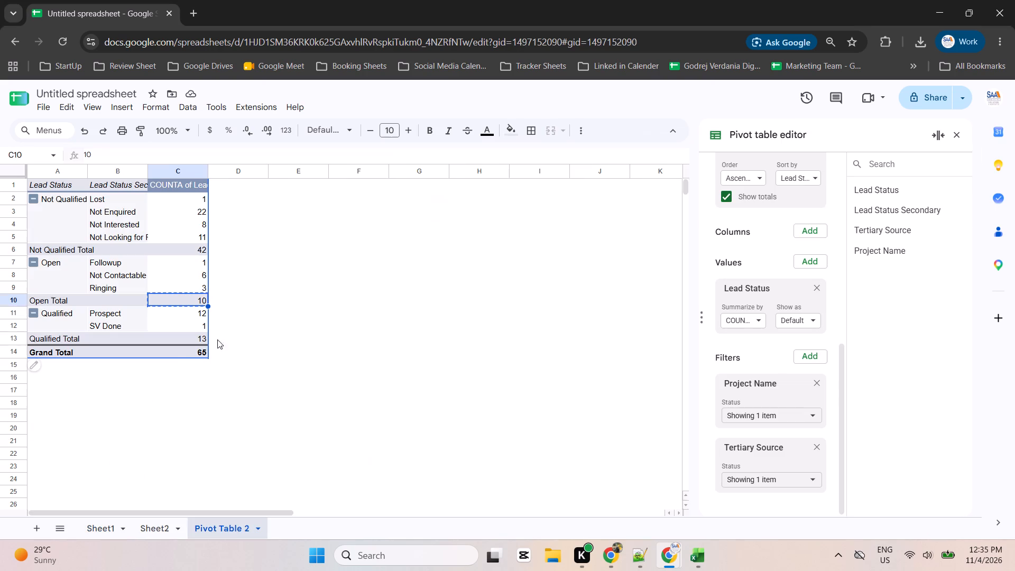
{"action": "left_click", "coordinate": [195, 337]}
{"action": "key", "text": "ctrl+c"}
{"action": "key", "text": "alt+Tab"}
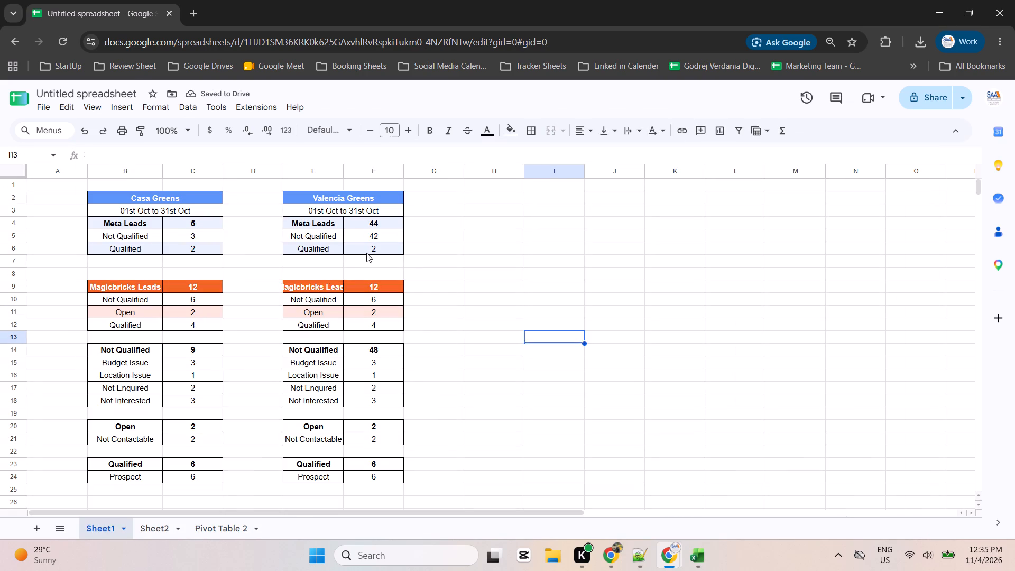
{"action": "left_click", "coordinate": [369, 249]}
{"action": "key", "text": "ctrl+shift+v"}
Add an Open entry in E7 with the pivot table's Open total, 10, as a value in F7.
{"action": "left_click", "coordinate": [299, 262]}
{"action": "type", "text": "Open"}
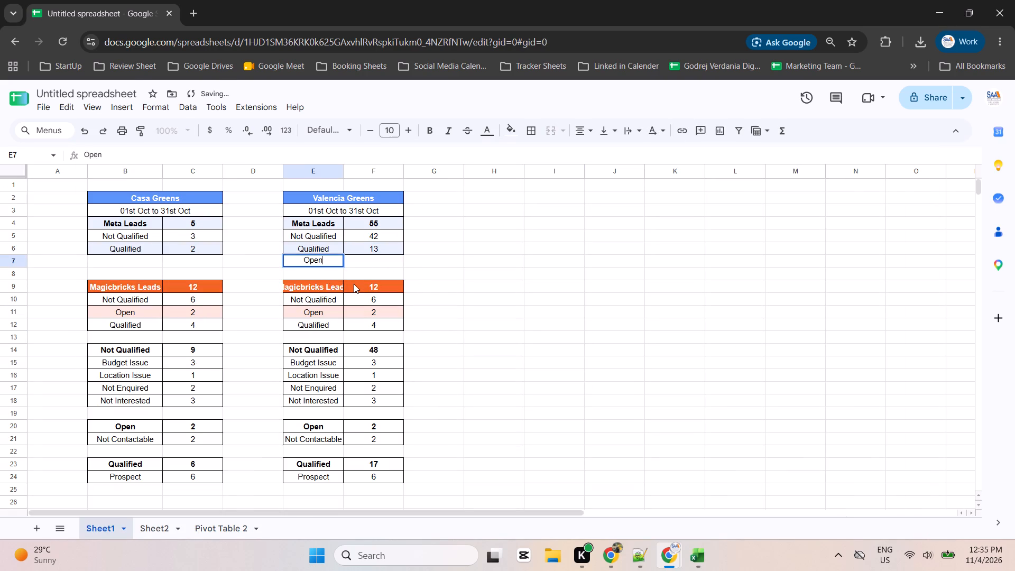
{"action": "key", "text": "Right"}
{"action": "key", "text": "alt+Tab"}
{"action": "left_click", "coordinate": [195, 296]}
{"action": "key", "text": "ctrl+c"}
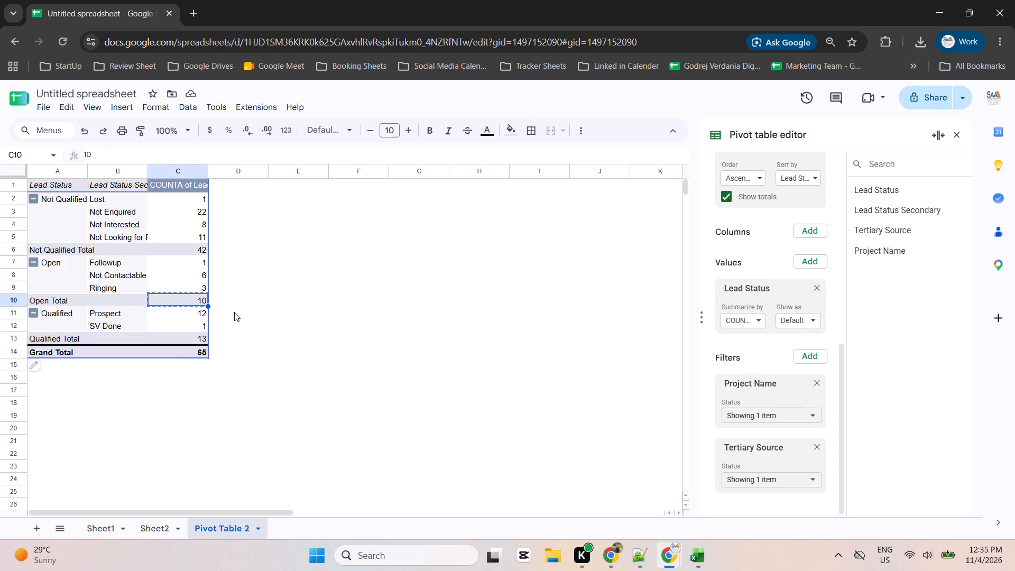
{"action": "key", "text": "alt+Tab"}
{"action": "key", "text": "ctrl+shift+v"}
Apply all borders and the blue default alternating colors style with a header to the Valencia Greens block E2:F7.
{"action": "left_click", "coordinate": [311, 251]}
{"action": "key", "text": "ctrl+a"}
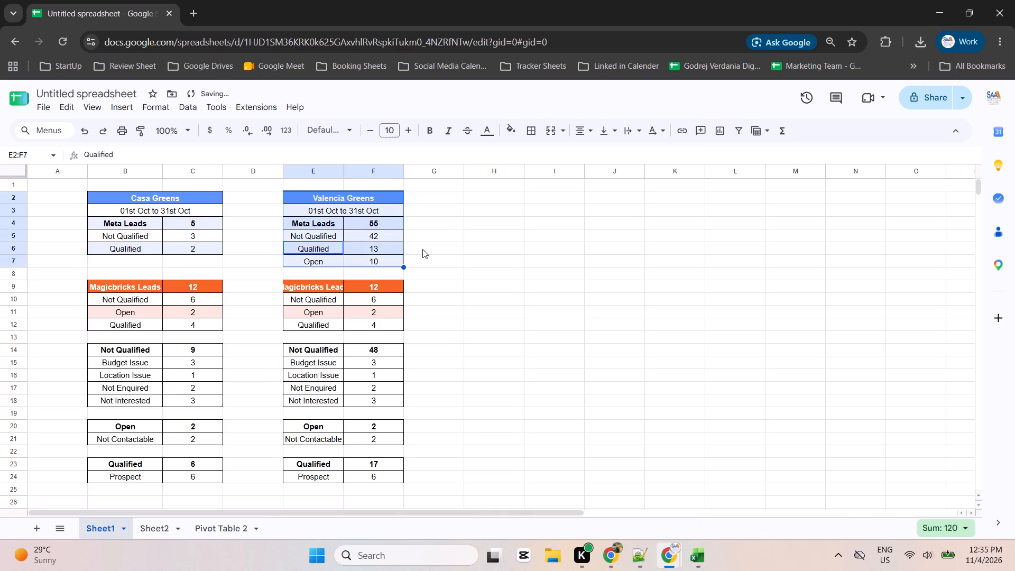
{"action": "left_click", "coordinate": [531, 133]}
{"action": "left_click", "coordinate": [538, 154]}
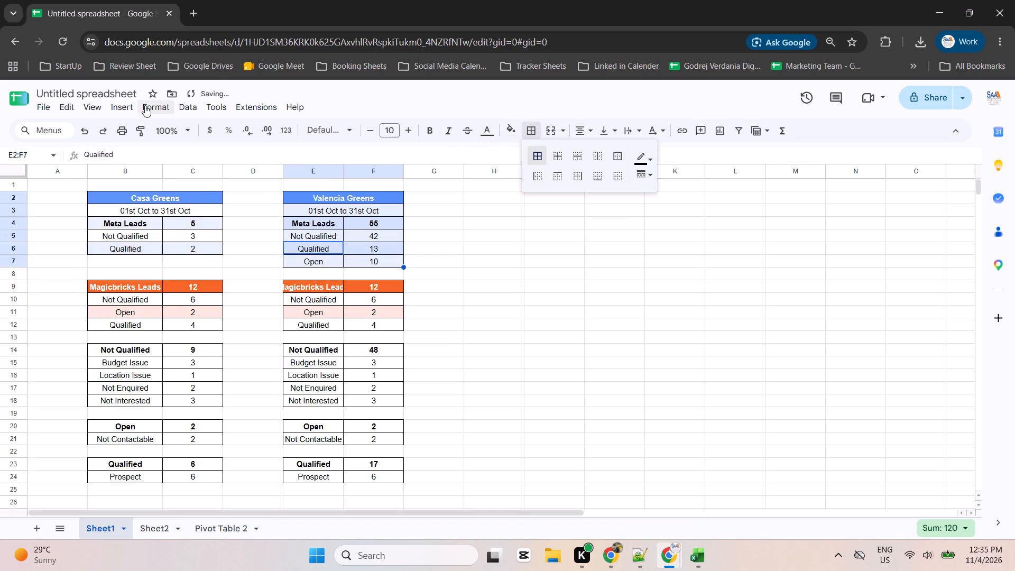
{"action": "left_click", "coordinate": [164, 106]}
{"action": "left_click", "coordinate": [226, 370]}
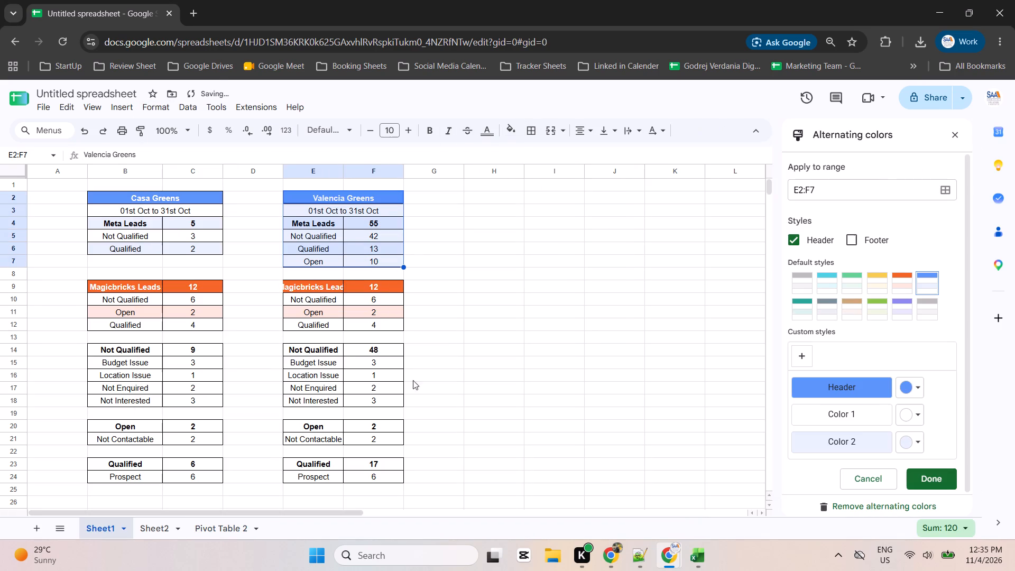
{"action": "left_click", "coordinate": [928, 283]}
{"action": "left_click", "coordinate": [930, 483]}
{"action": "left_click", "coordinate": [491, 351]}
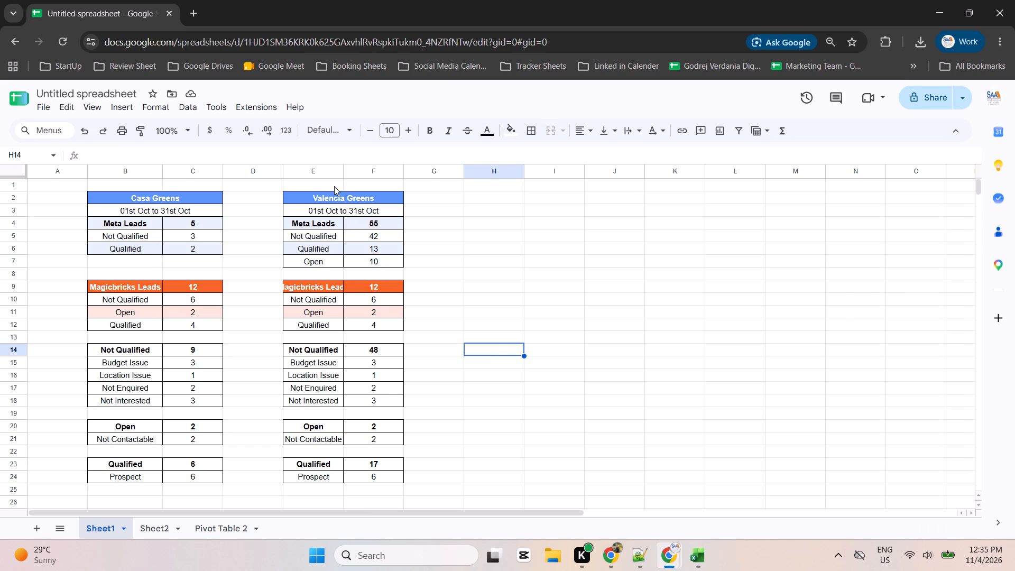
Fit column E's width to its contents.
{"action": "double_click", "coordinate": [344, 169]}
{"action": "left_click", "coordinate": [472, 345]}
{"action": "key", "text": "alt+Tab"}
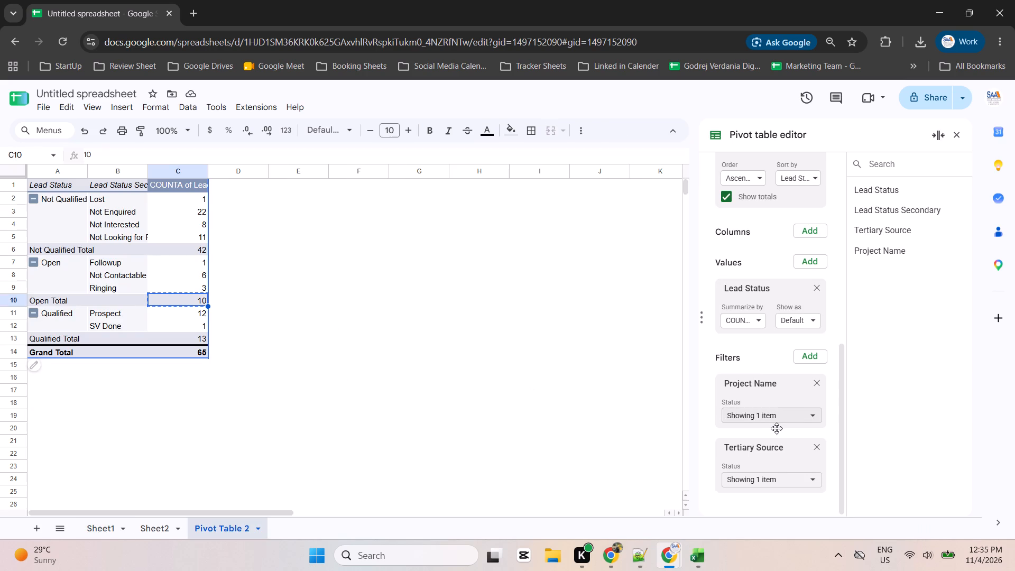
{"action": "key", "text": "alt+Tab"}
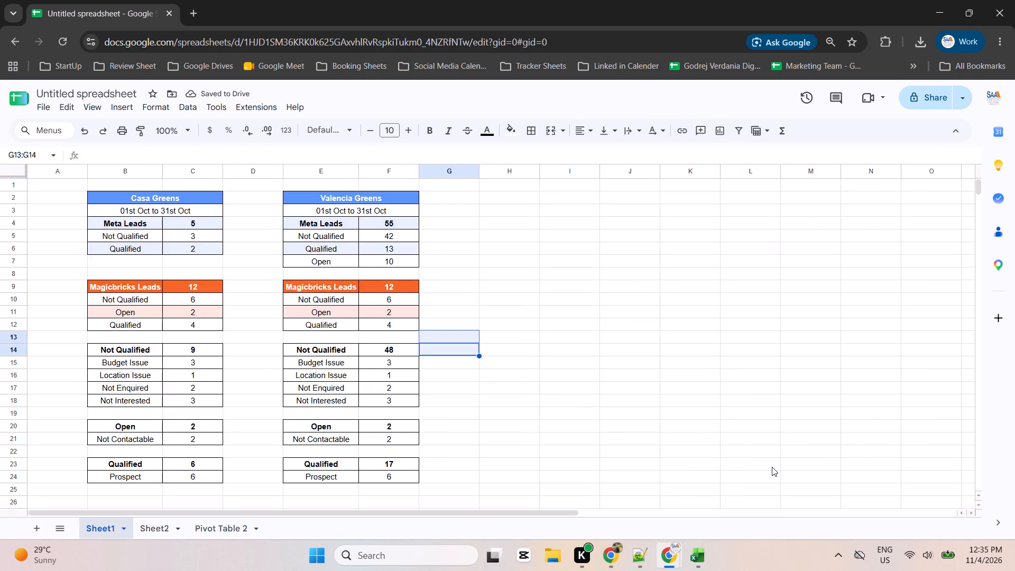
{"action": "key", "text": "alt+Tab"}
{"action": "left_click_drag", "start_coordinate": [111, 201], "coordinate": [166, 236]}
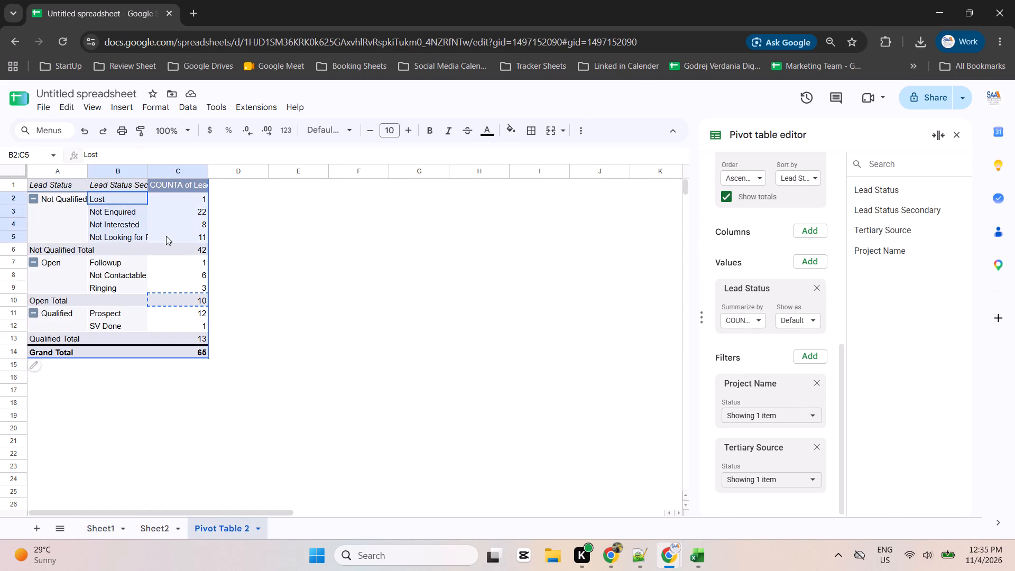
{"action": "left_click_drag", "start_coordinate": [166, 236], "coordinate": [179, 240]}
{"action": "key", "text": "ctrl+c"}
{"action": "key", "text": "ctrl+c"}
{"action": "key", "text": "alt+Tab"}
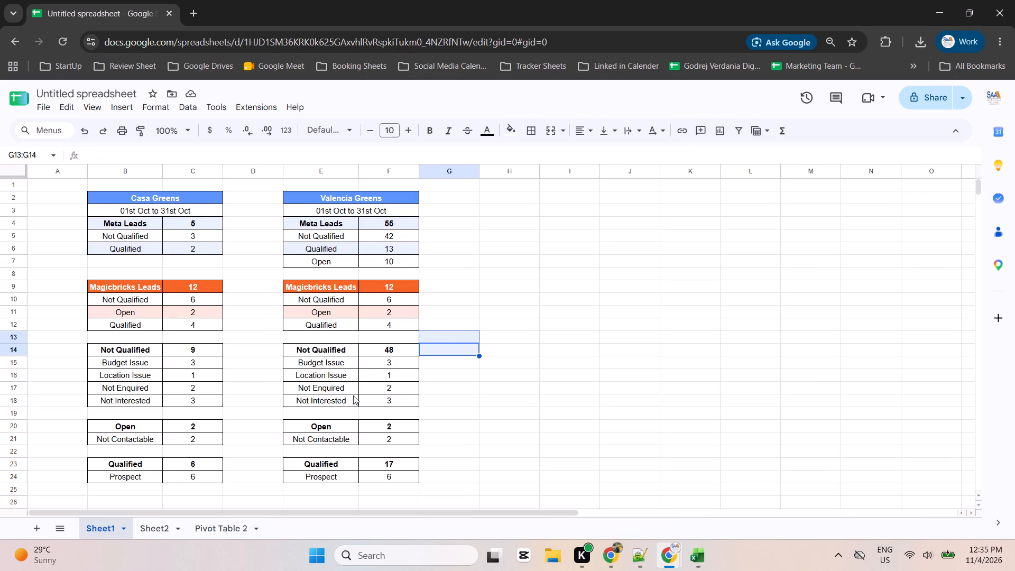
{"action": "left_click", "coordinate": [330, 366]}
Switch the pivot table's Tertiary Source filter from Facebook to Magicbricks only.
{"action": "key", "text": "alt+Tab"}
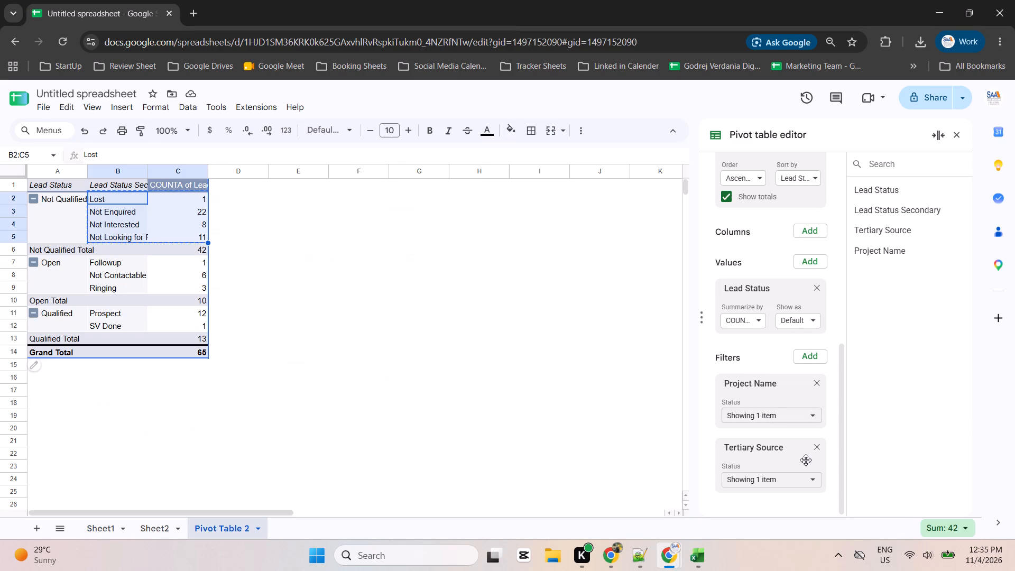
{"action": "left_click", "coordinate": [776, 484]}
{"action": "left_click", "coordinate": [779, 445]}
{"action": "left_click", "coordinate": [781, 463]}
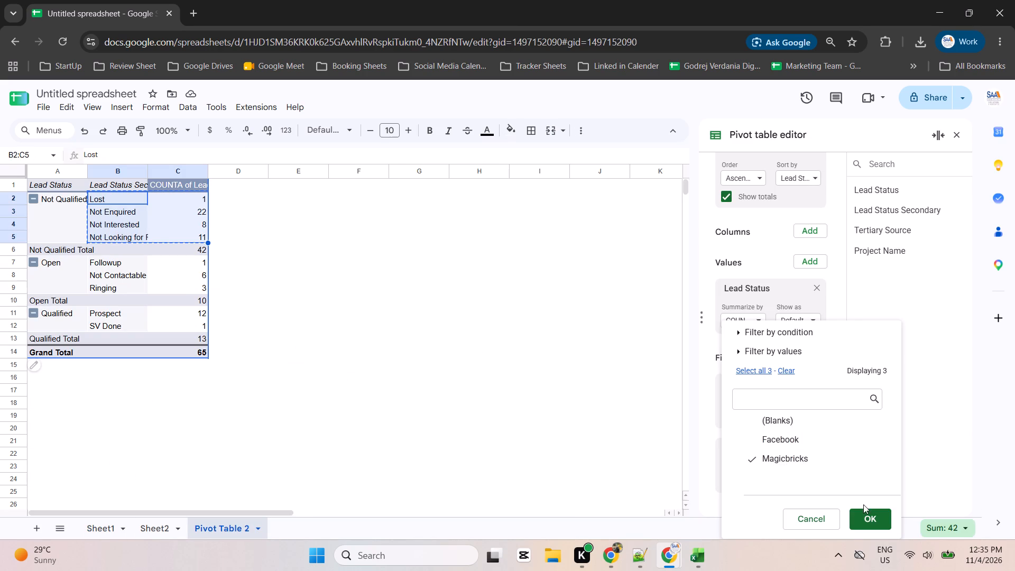
{"action": "left_click", "coordinate": [864, 517]}
{"action": "left_click", "coordinate": [444, 393]}
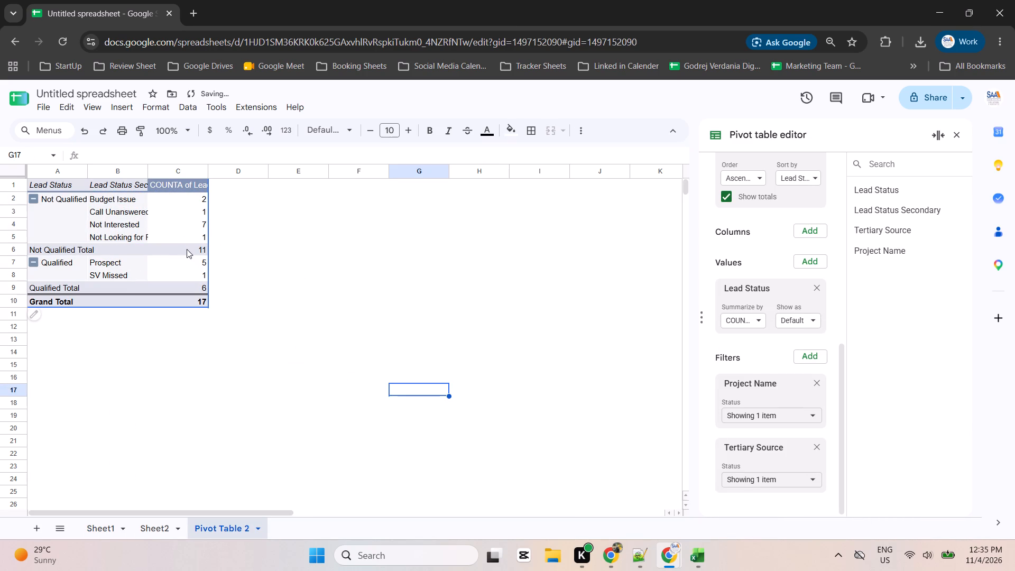
Copy the pivot table's Magicbricks Not Qualified total, 11, into F10 and Qualified total, 6, into F12 as values only.
{"action": "left_click", "coordinate": [187, 249]}
{"action": "key", "text": "ctrl+c"}
{"action": "key", "text": "alt+Tab"}
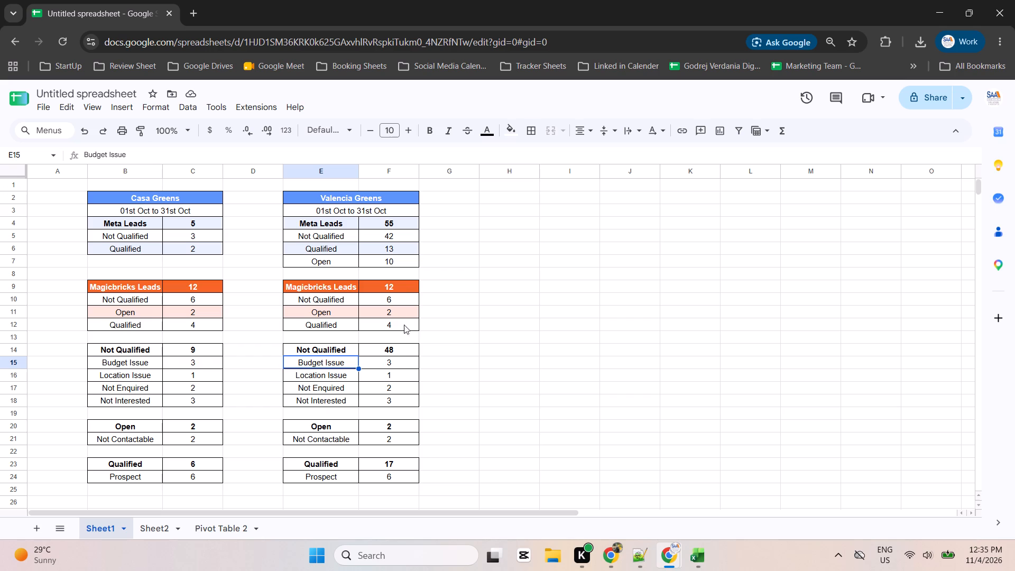
{"action": "left_click", "coordinate": [394, 299]}
{"action": "key", "text": "ctrl+shift+v"}
{"action": "key", "text": "alt+Tab"}
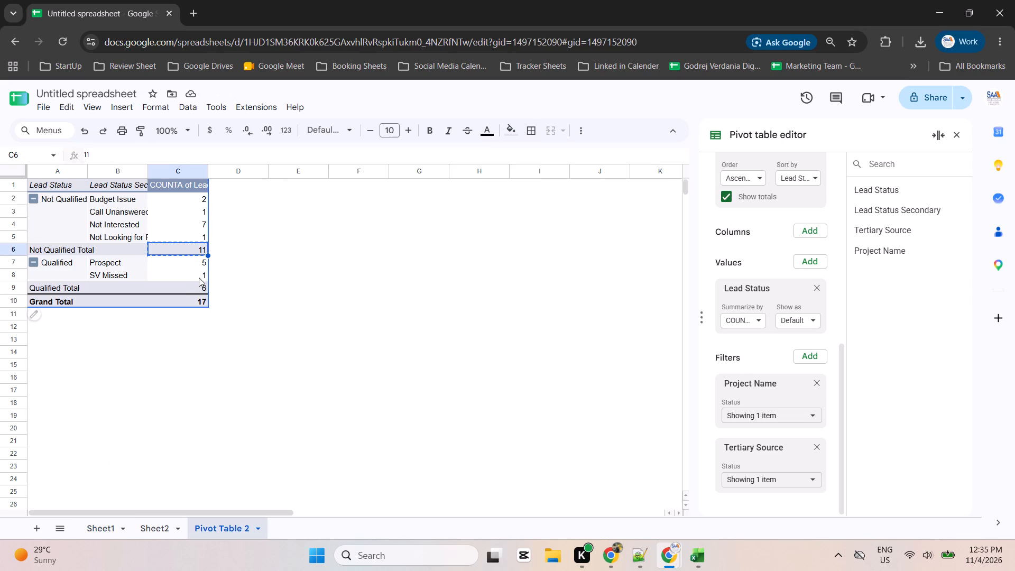
{"action": "left_click", "coordinate": [202, 290]}
{"action": "key", "text": "ctrl+c"}
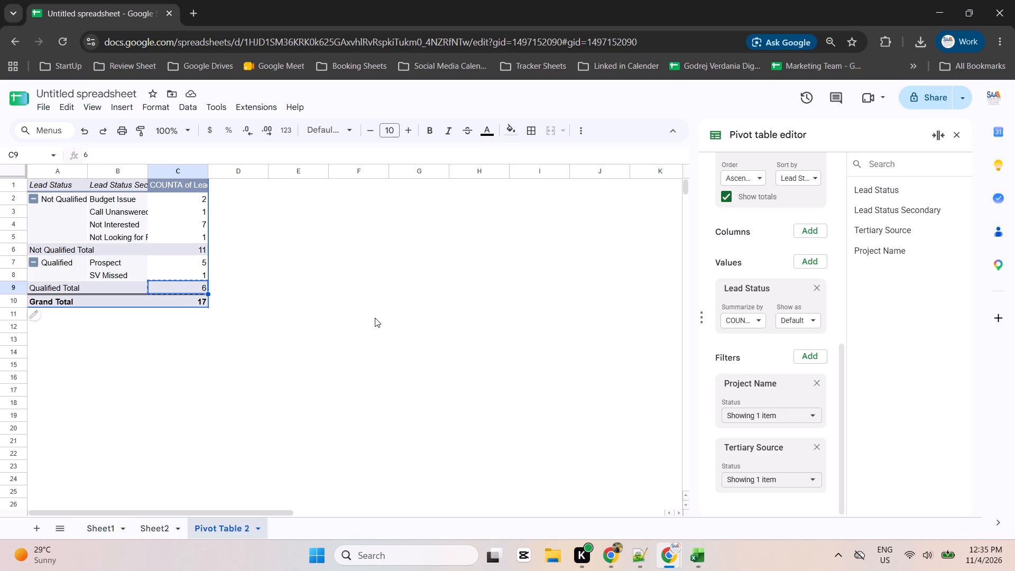
{"action": "key", "text": "alt+Tab"}
{"action": "left_click", "coordinate": [395, 323]}
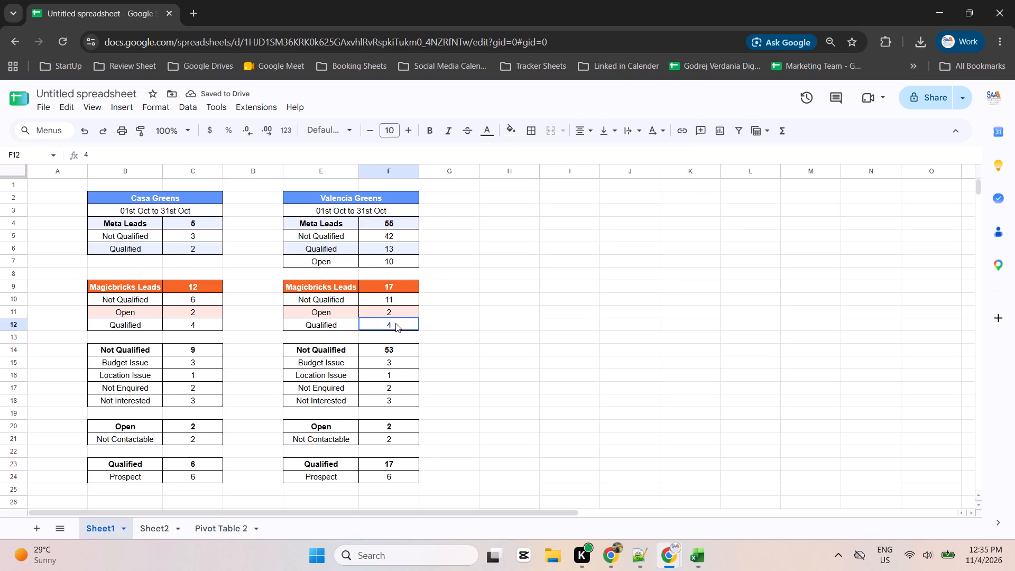
Paste the copied Magicbricks Qualified total, 6, into F12 as values only and enter a dash for Open in F11.
{"action": "key", "text": "ctrl+shift+v"}
{"action": "left_click", "coordinate": [402, 312]}
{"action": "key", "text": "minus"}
{"action": "left_click", "coordinate": [482, 310]}
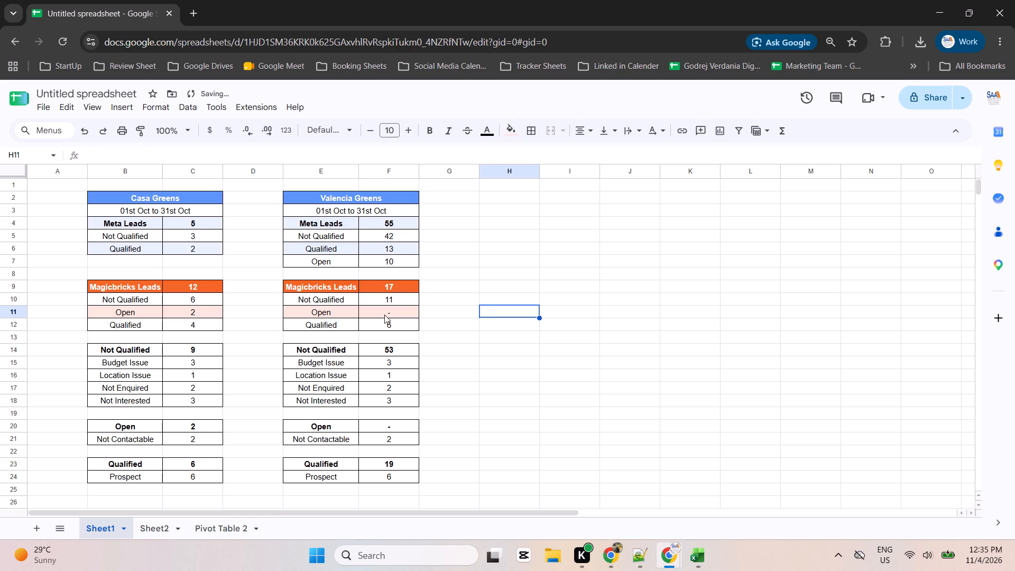
{"action": "left_click", "coordinate": [391, 312]}
Add Facebook alongside Magicbricks in the pivot table's Tertiary Source filter.
{"action": "key", "text": "alt+Tab"}
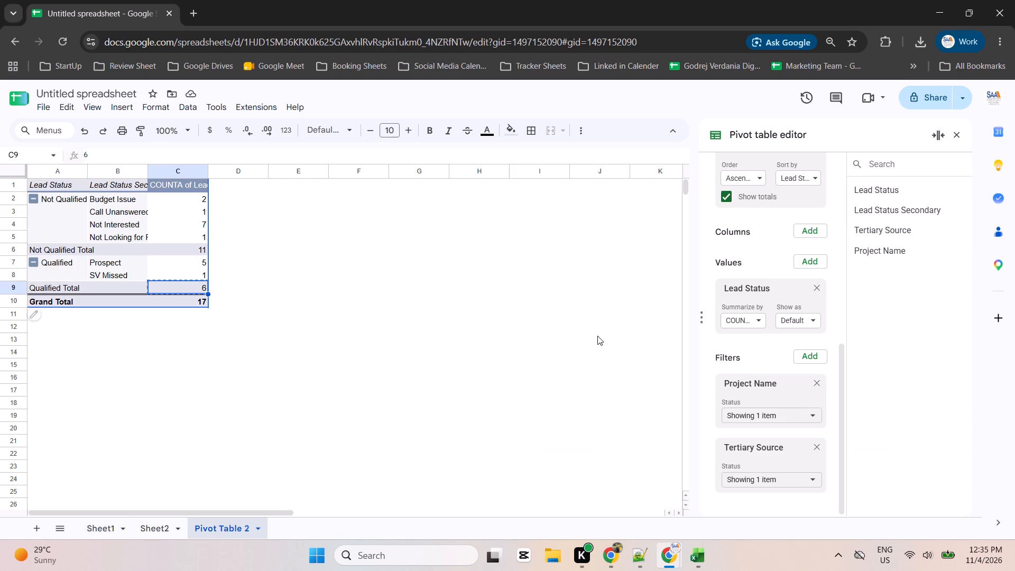
{"action": "left_click", "coordinate": [787, 485]}
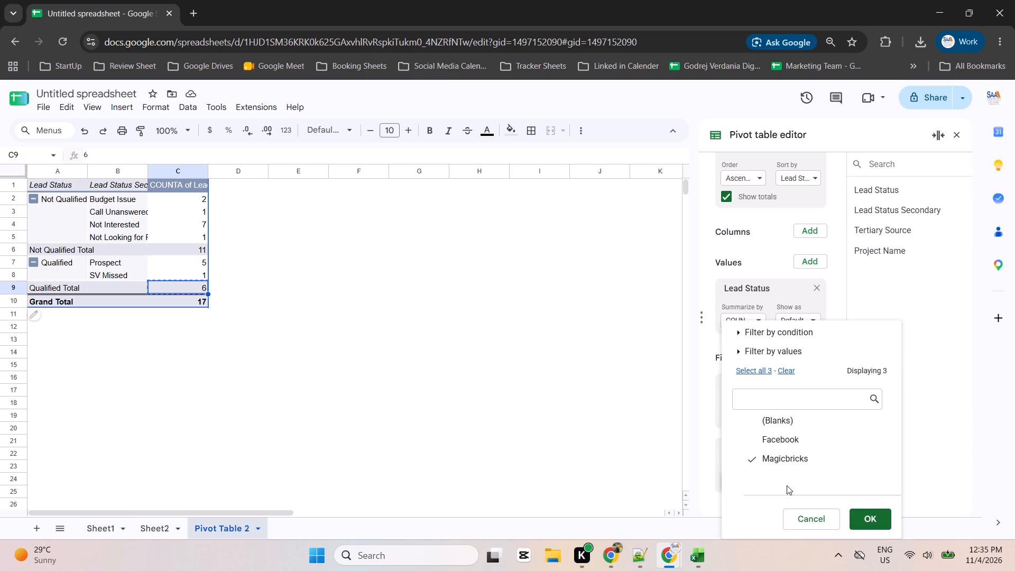
{"action": "left_click", "coordinate": [786, 445]}
{"action": "left_click", "coordinate": [877, 522]}
{"action": "left_click", "coordinate": [303, 411]}
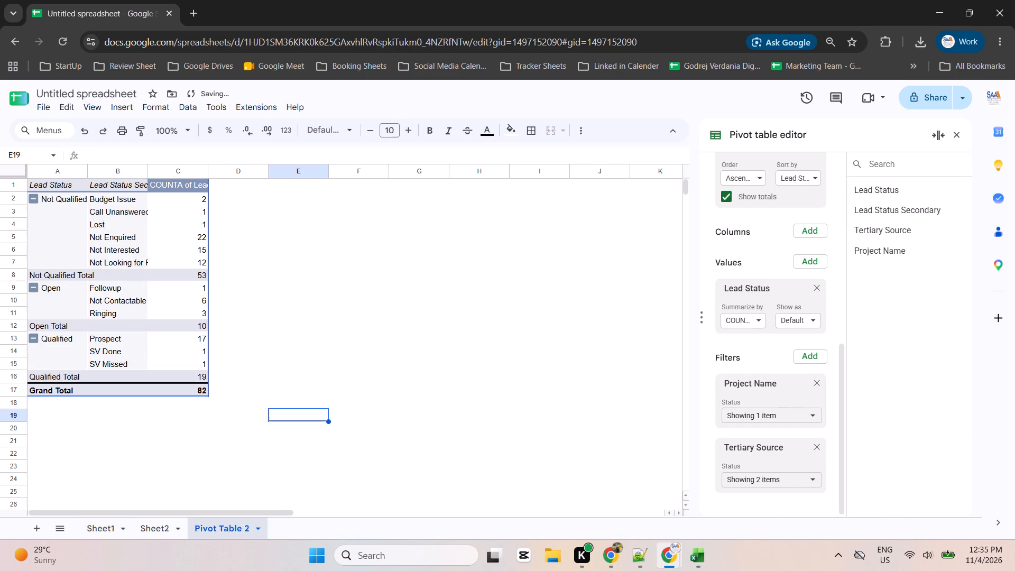
Copy the pivot table's Not Qualified breakdown with its counts, B2:C7, from Budget Issue to the last Not Qualified reason.
{"action": "left_click_drag", "start_coordinate": [110, 200], "coordinate": [187, 262]}
{"action": "key", "text": "ctrl+c"}
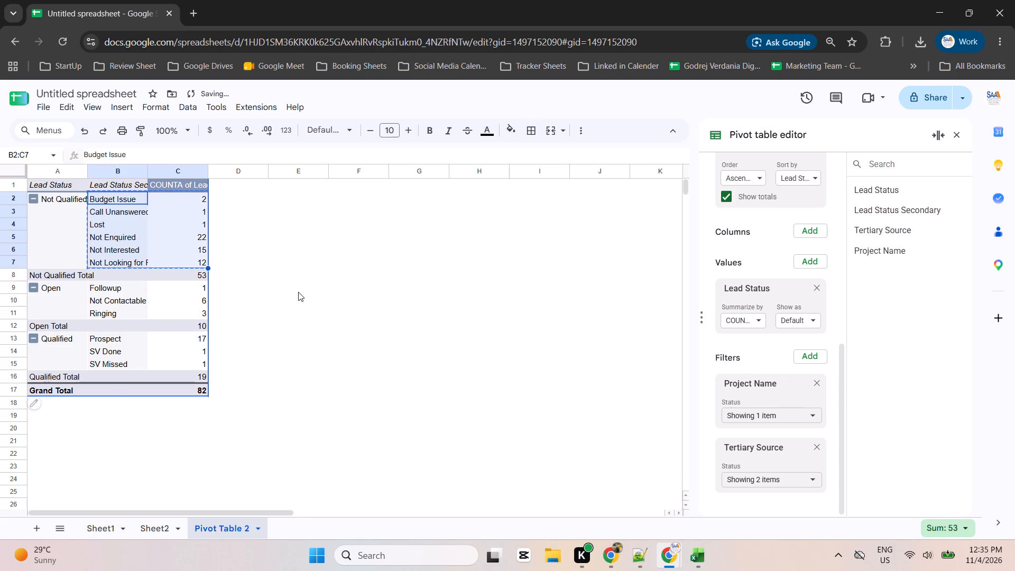
On Sheet1, re-enter Valencia Greens' overall Not Qualified total in F14 as the formula =F5+F10.
{"action": "key", "text": "alt+Tab"}
{"action": "left_click", "coordinate": [393, 352]}
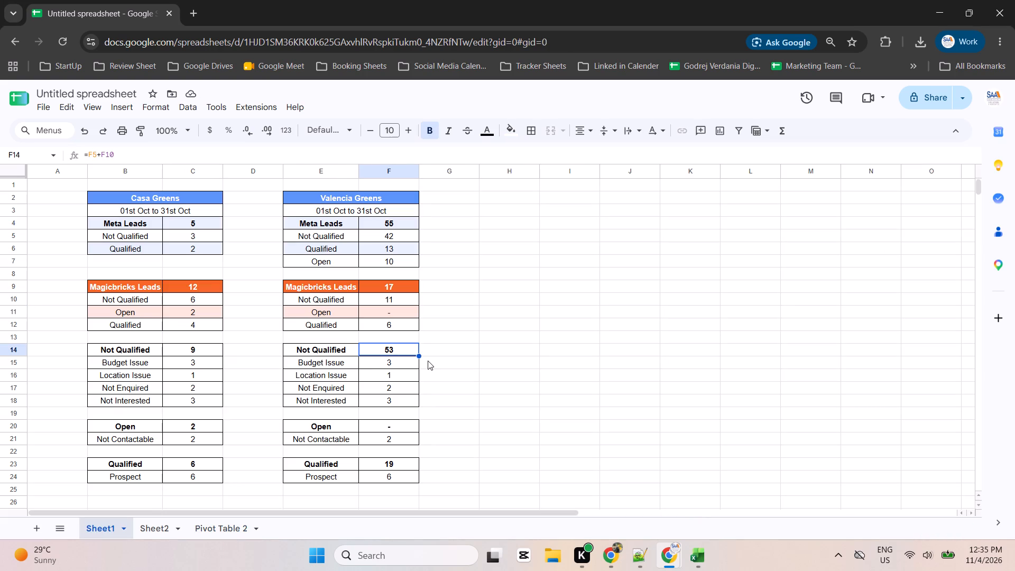
{"action": "key", "text": "equal"}
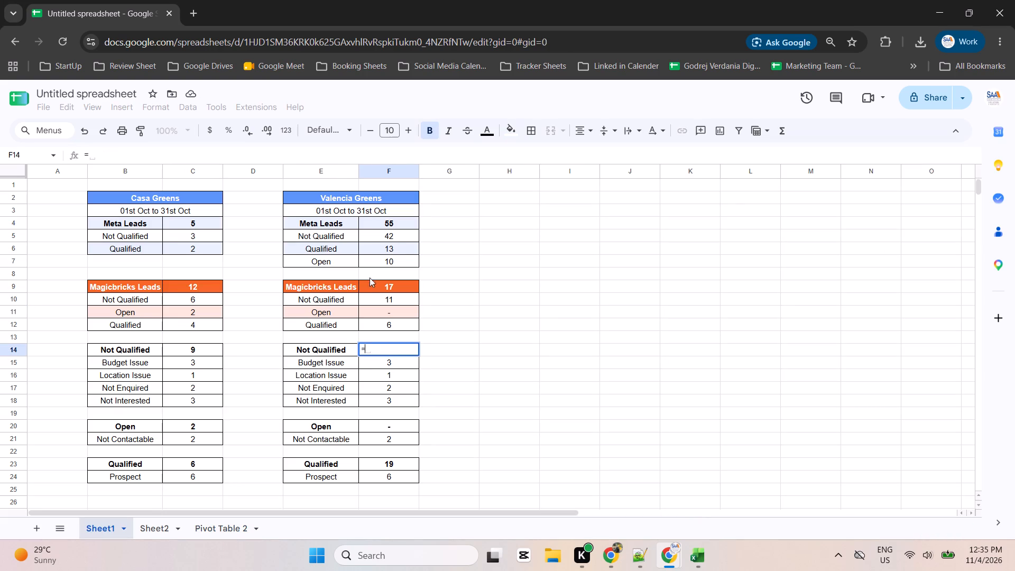
{"action": "left_click", "coordinate": [394, 239]}
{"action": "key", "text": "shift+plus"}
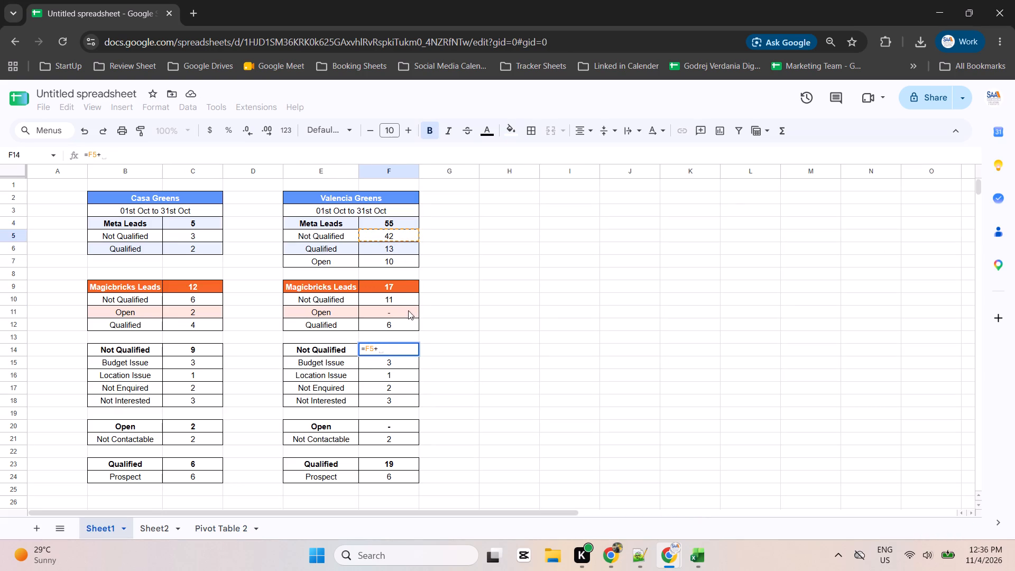
{"action": "left_click", "coordinate": [399, 297]}
{"action": "key", "text": "Return"}
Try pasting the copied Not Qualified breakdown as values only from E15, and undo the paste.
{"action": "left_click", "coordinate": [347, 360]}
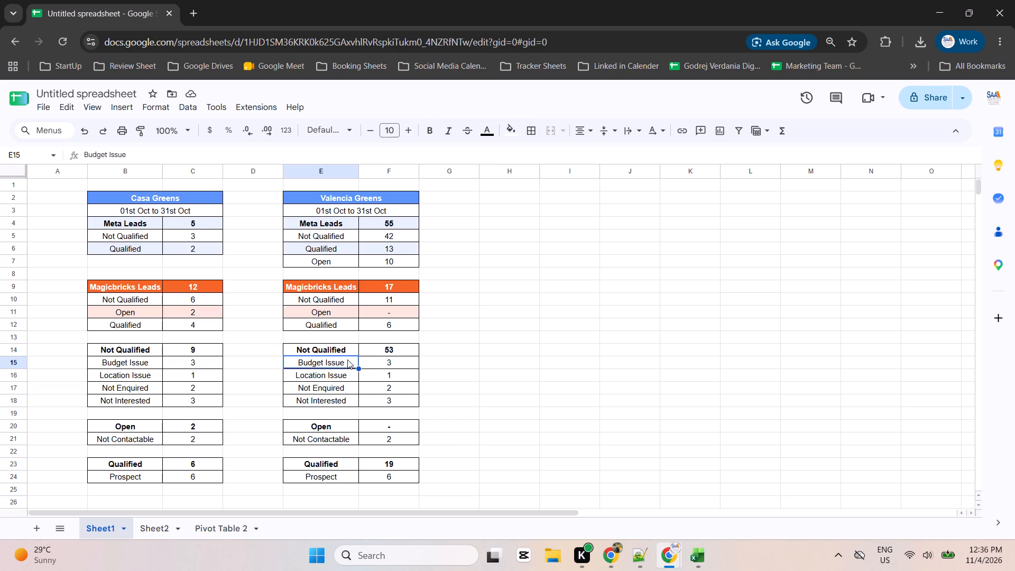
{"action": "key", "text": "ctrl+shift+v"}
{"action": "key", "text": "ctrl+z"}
Return to the pivot table's Not Qualified breakdown.
{"action": "key", "text": "alt+Tab"}
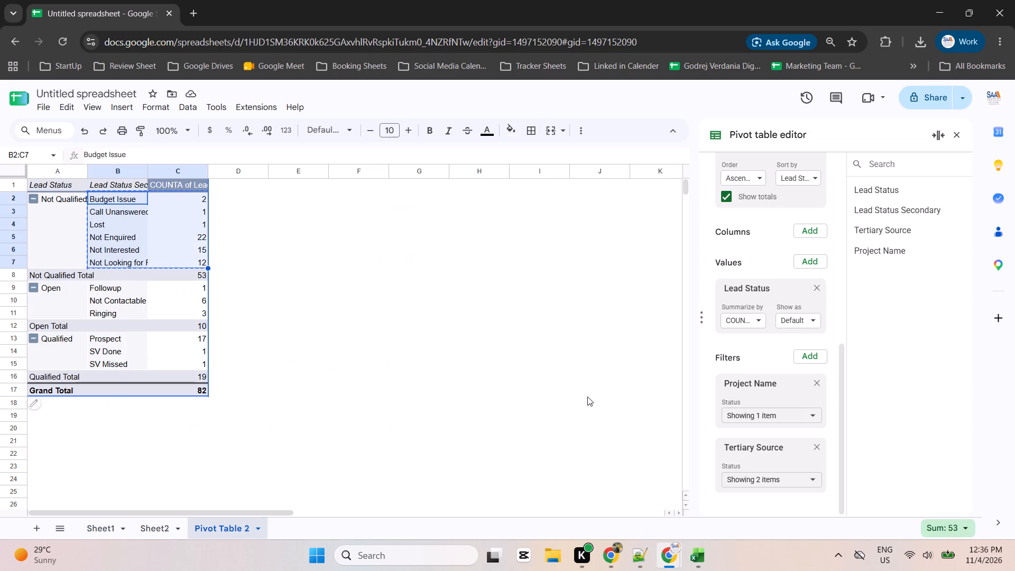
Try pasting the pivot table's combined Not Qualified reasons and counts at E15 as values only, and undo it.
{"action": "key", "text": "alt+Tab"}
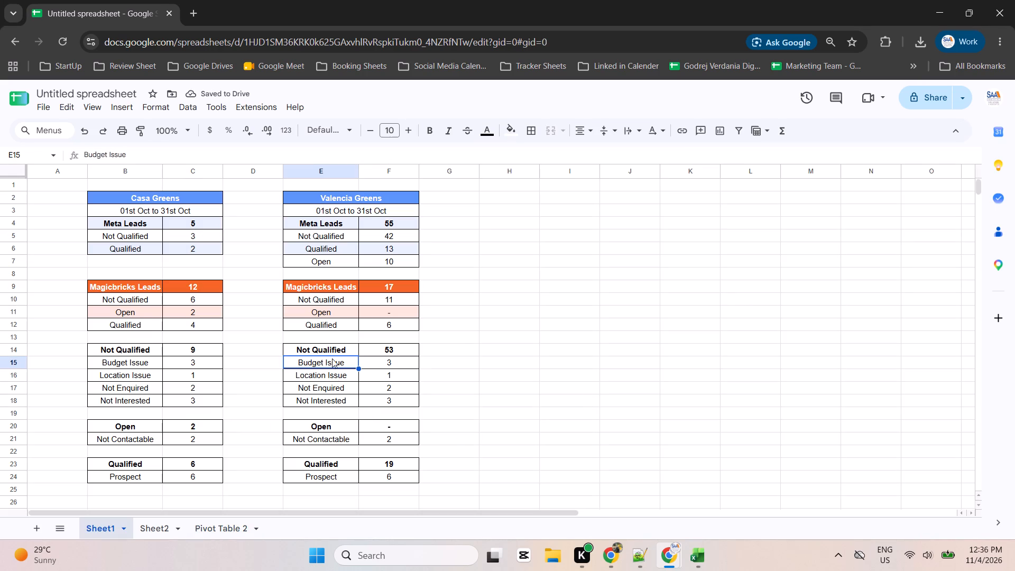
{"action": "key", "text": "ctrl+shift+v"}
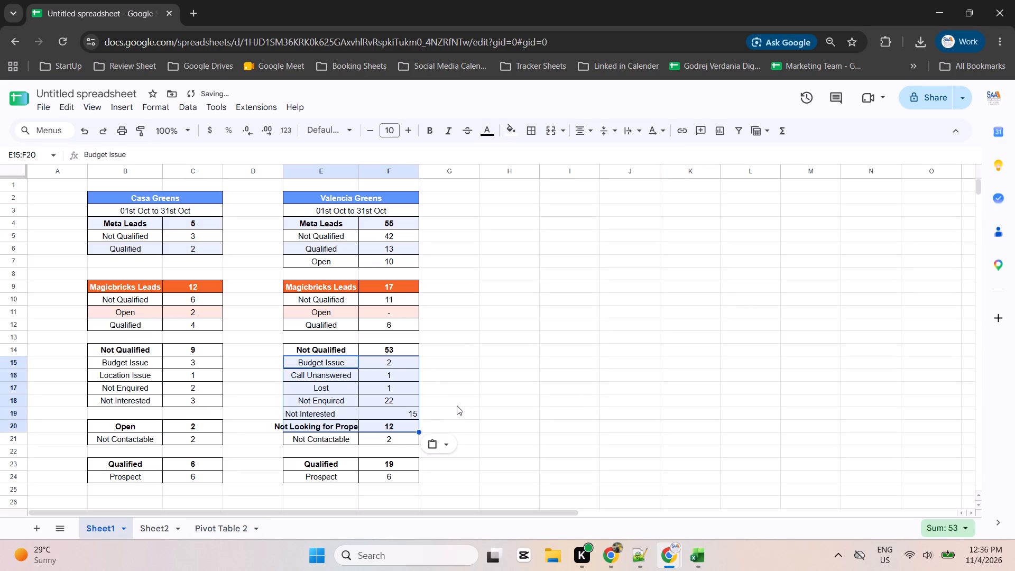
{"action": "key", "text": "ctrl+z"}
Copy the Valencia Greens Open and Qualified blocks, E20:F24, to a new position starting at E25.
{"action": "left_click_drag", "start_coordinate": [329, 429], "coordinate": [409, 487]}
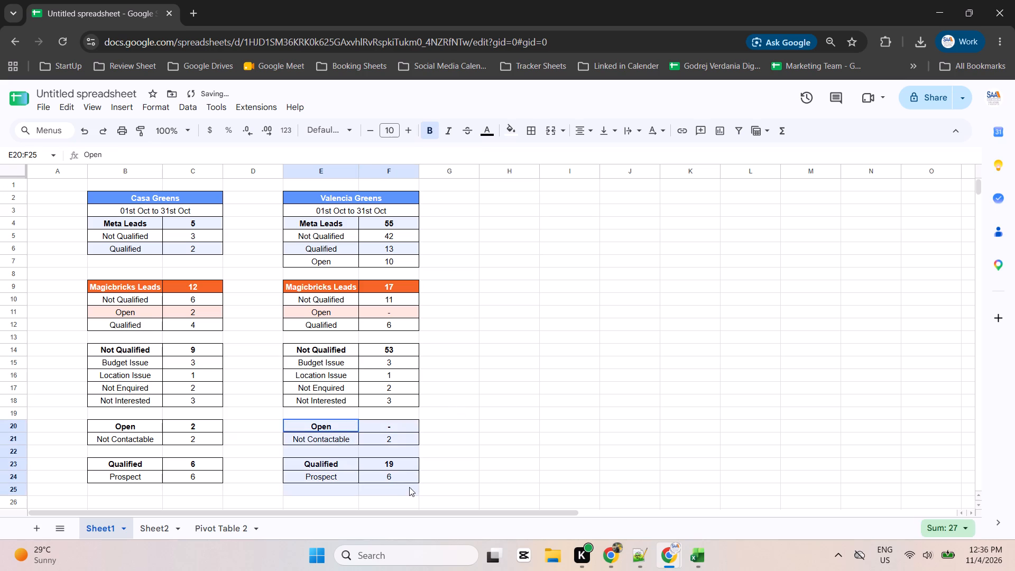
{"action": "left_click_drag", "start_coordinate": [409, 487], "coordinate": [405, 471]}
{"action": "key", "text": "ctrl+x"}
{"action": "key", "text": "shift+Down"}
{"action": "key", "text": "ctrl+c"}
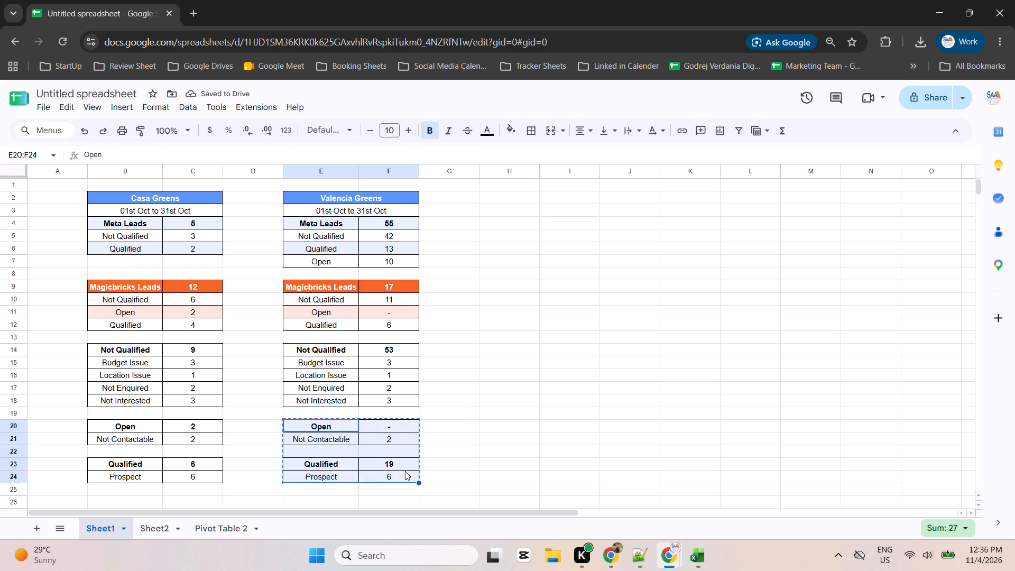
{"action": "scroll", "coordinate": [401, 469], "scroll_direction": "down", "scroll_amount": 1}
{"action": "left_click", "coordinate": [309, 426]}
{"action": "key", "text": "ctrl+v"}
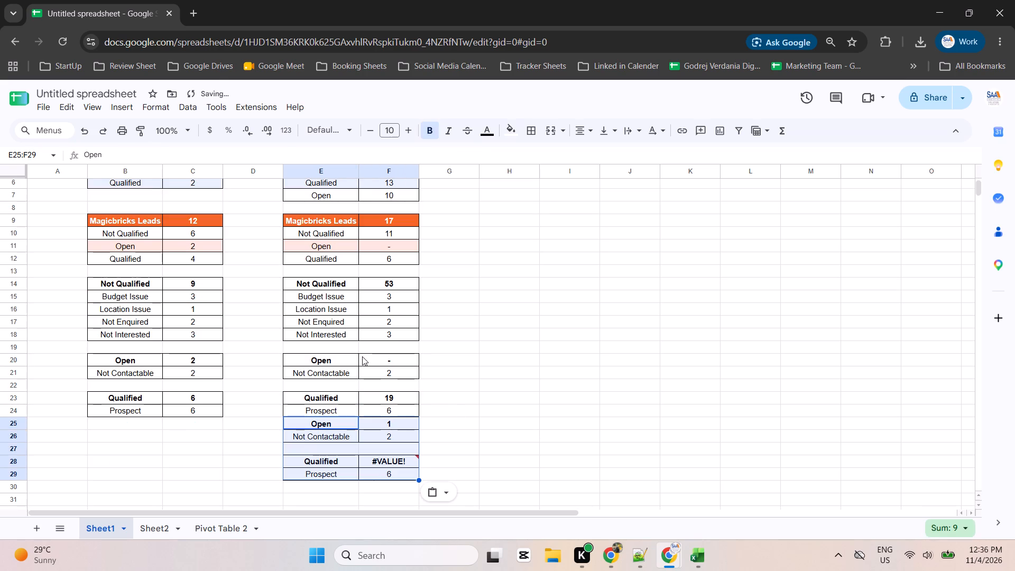
Paste the pivot table's Not Qualified reasons and counts, B2:C7, at E15 as values only, and clear the leftover Not Contactable row E21:F21.
{"action": "key", "text": "alt+Tab"}
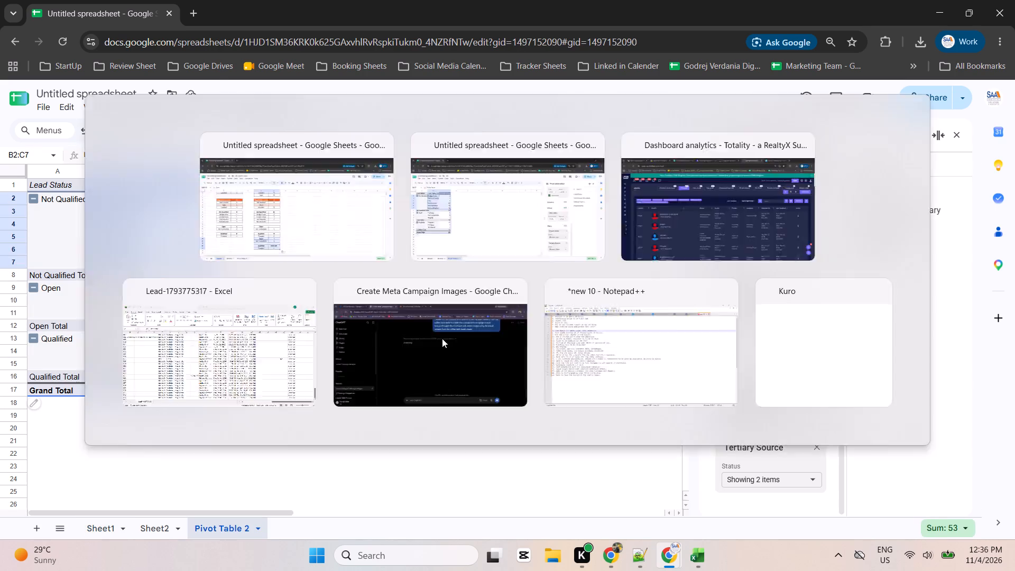
{"action": "key", "text": "ctrl+c"}
{"action": "key", "text": "alt+Tab"}
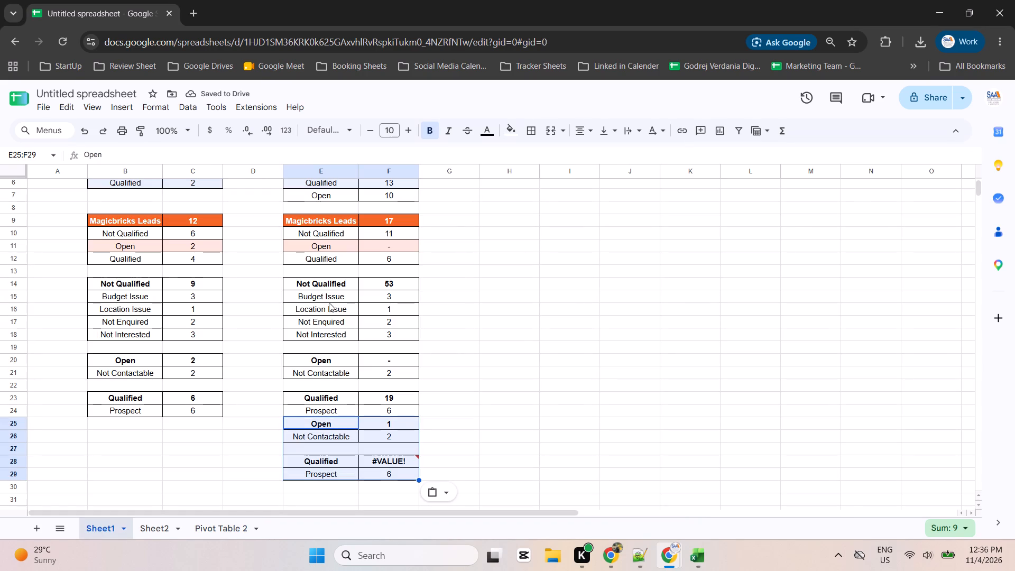
{"action": "left_click", "coordinate": [327, 296]}
{"action": "key", "text": "ctrl+shift+v"}
{"action": "left_click_drag", "start_coordinate": [317, 372], "coordinate": [365, 372]}
{"action": "key", "text": "Delete"}
{"action": "left_click", "coordinate": [643, 360]}
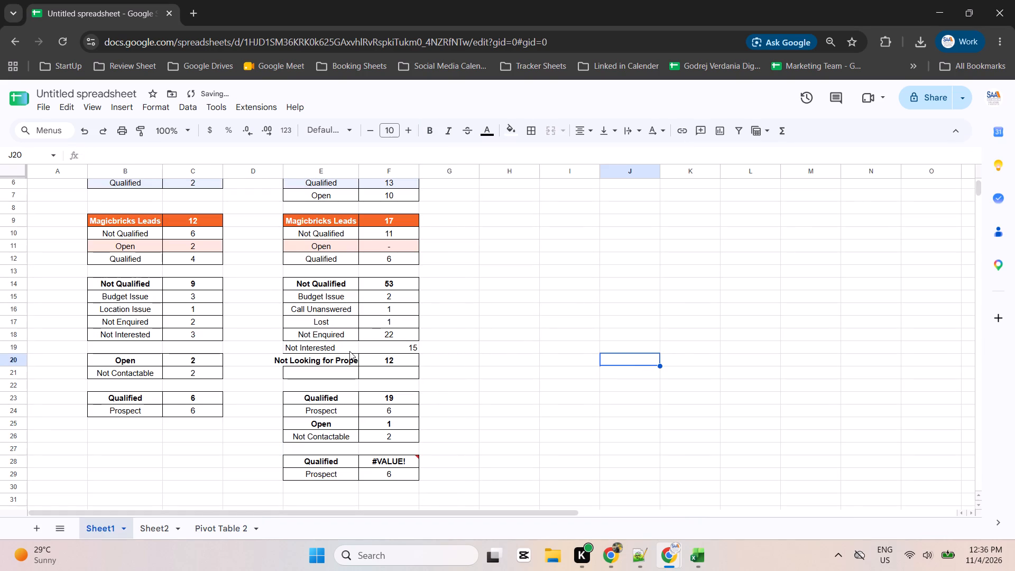
Fit column E's width to its contents, centre-align the Not Qualified block E14:F20, and check its F14 total against the pivot table.
{"action": "double_click", "coordinate": [359, 168]}
{"action": "left_click", "coordinate": [398, 325]}
{"action": "key", "text": "ctrl+a"}
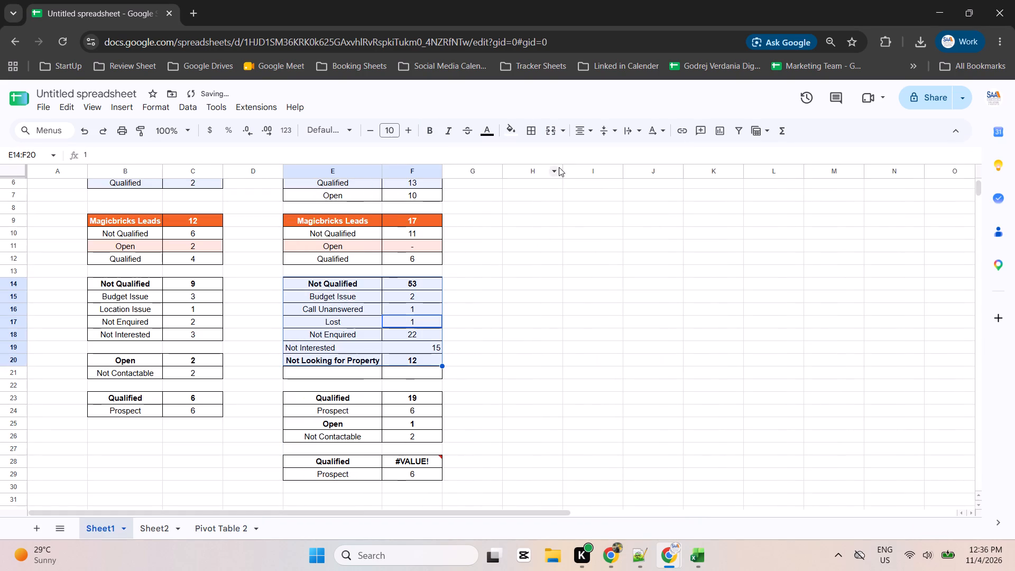
{"action": "left_click", "coordinate": [533, 135]}
{"action": "left_click", "coordinate": [533, 149]}
{"action": "left_click", "coordinate": [578, 128]}
{"action": "left_click", "coordinate": [606, 153]}
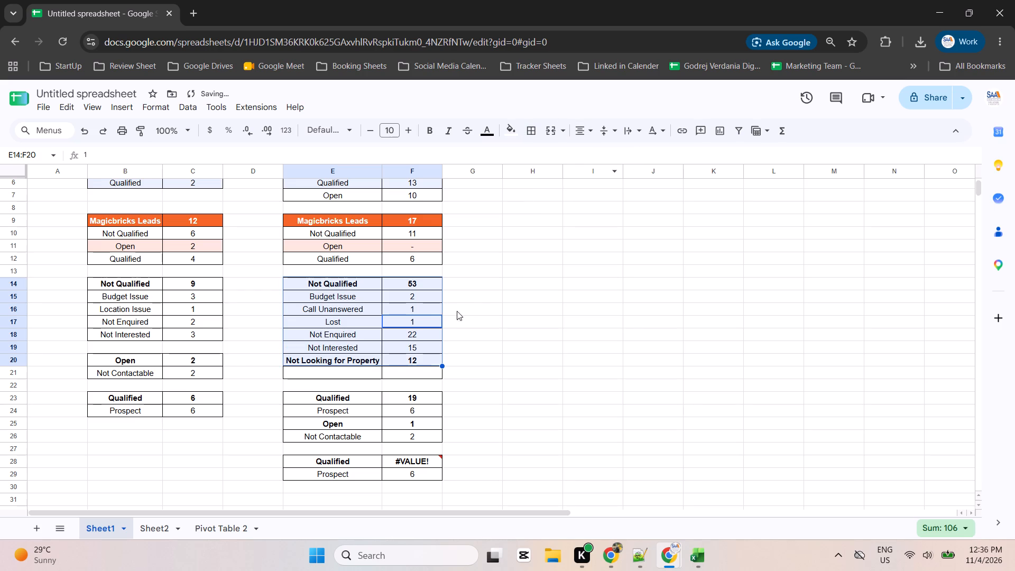
{"action": "left_click", "coordinate": [430, 288]}
{"action": "key", "text": "alt+Tab"}
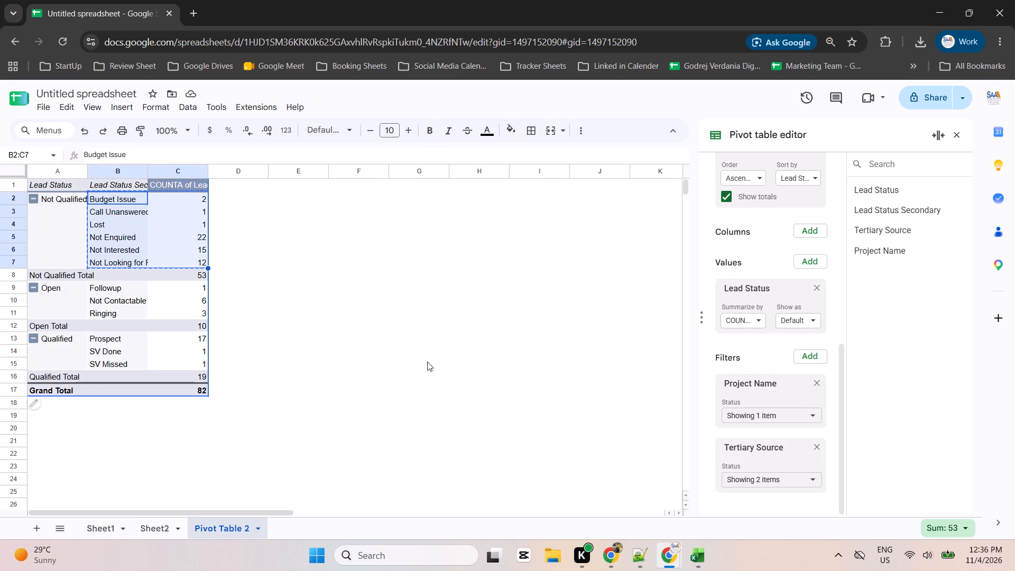
{"action": "key", "text": "alt+Tab"}
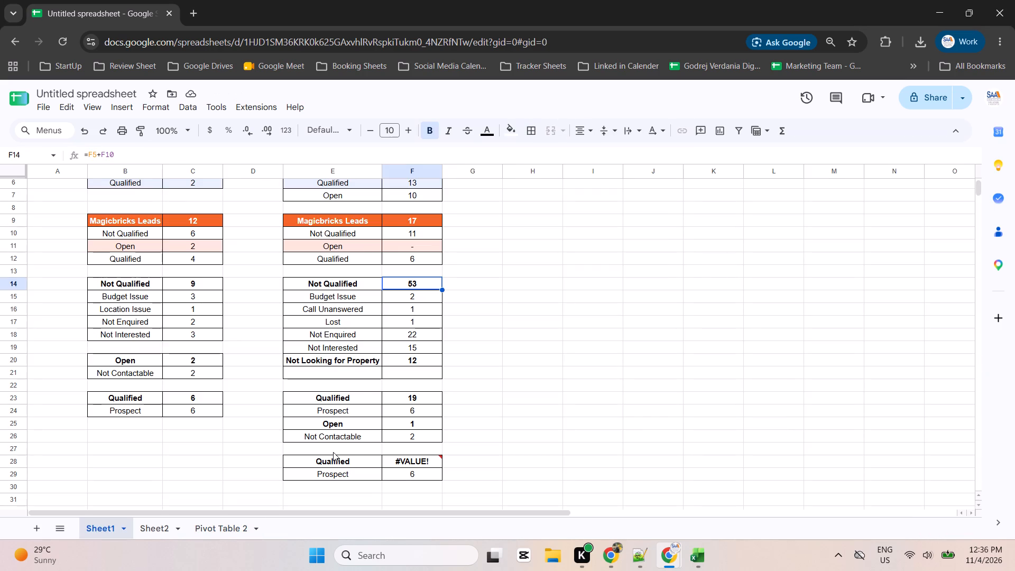
Remove the borders from the empty cells E21:F21 and apply all borders to the Not Qualified block E14:F20.
{"action": "left_click_drag", "start_coordinate": [347, 377], "coordinate": [398, 377]}
{"action": "left_click", "coordinate": [530, 133]}
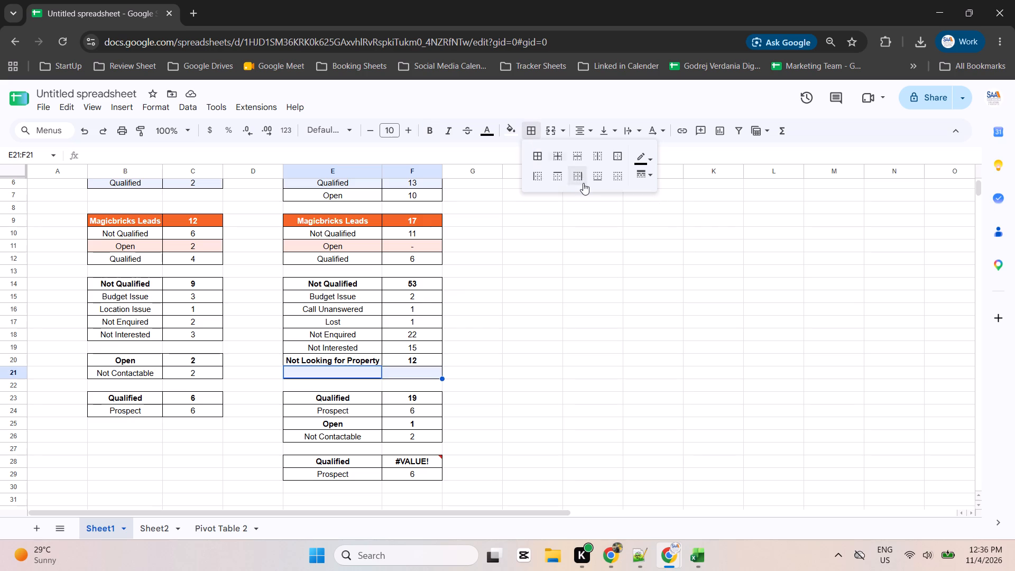
{"action": "left_click", "coordinate": [617, 176]}
{"action": "left_click", "coordinate": [376, 336]}
{"action": "key", "text": "ctrl+a"}
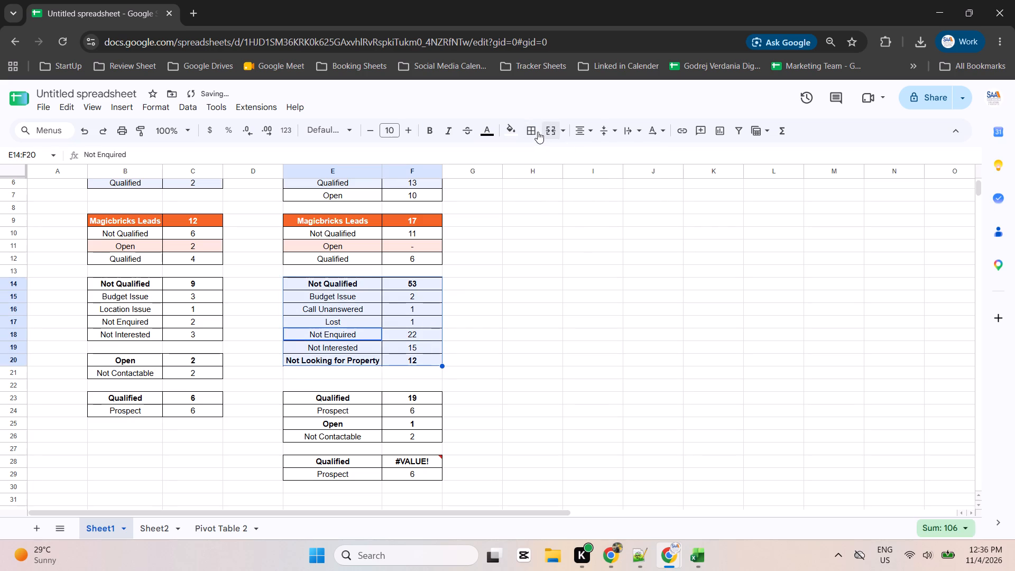
{"action": "left_click", "coordinate": [531, 130]}
{"action": "left_click", "coordinate": [537, 151]}
{"action": "left_click", "coordinate": [604, 400]}
Remove the bold formatting from the Not Looking for Property row, E20:F20.
{"action": "left_click_drag", "start_coordinate": [337, 360], "coordinate": [392, 359]}
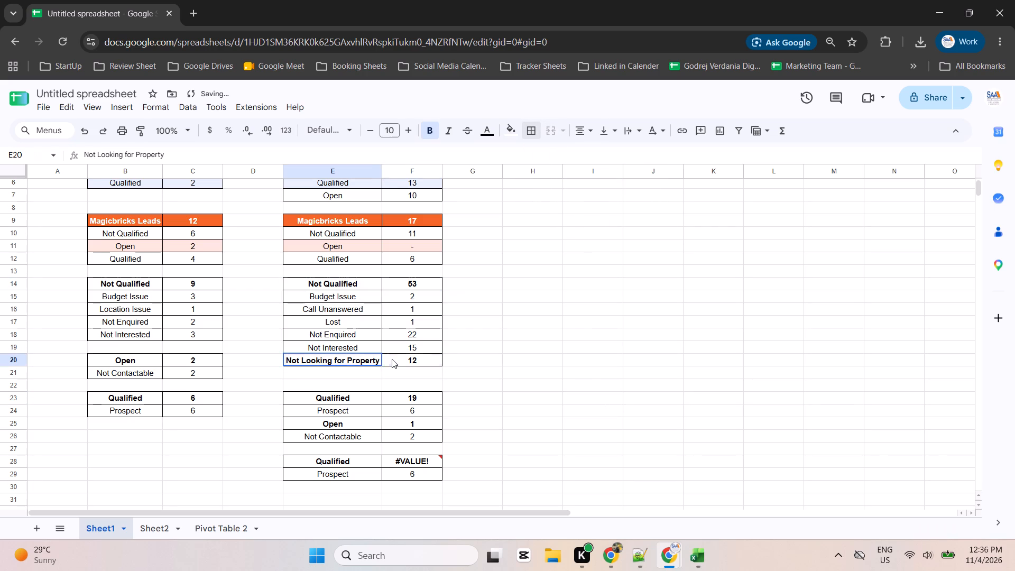
{"action": "left_click_drag", "start_coordinate": [392, 359], "coordinate": [392, 359]}
{"action": "key", "text": "ctrl+b"}
{"action": "left_click", "coordinate": [583, 399]}
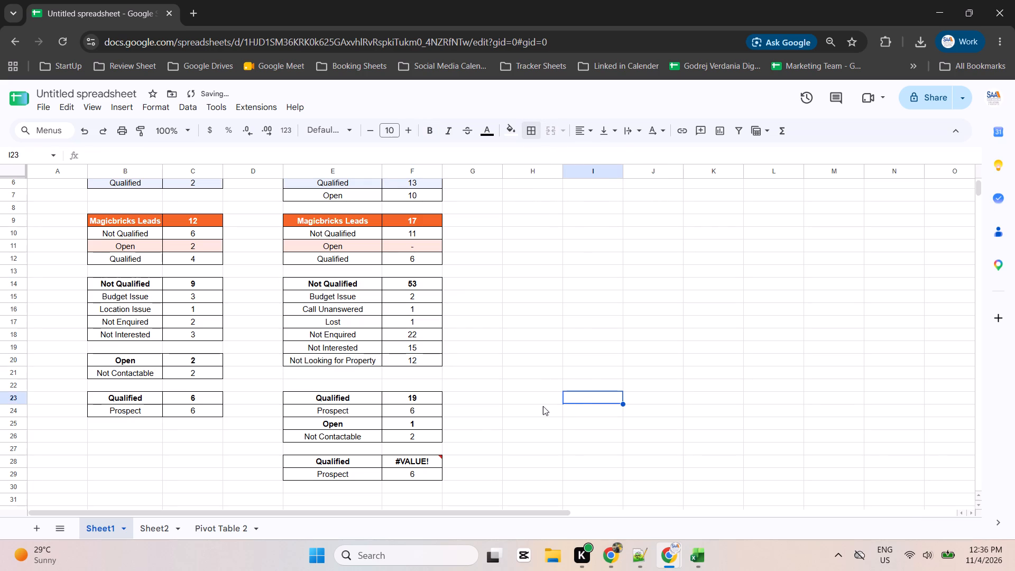
Clear the contents and borders of the old Qualified and Open blocks in E23:F29.
{"action": "left_click_drag", "start_coordinate": [335, 402], "coordinate": [412, 472]}
{"action": "key", "text": "Delete"}
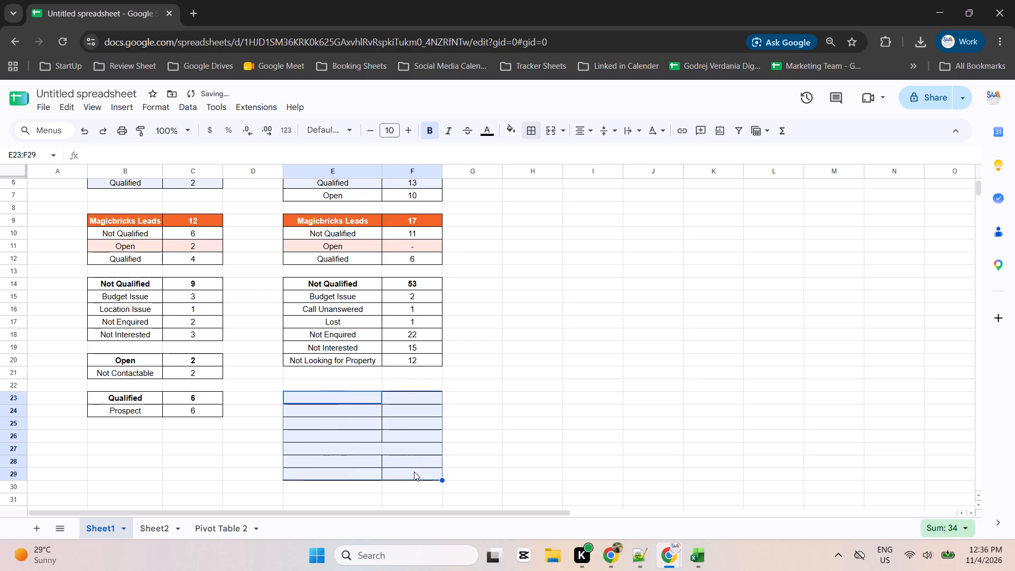
{"action": "left_click", "coordinate": [528, 129]}
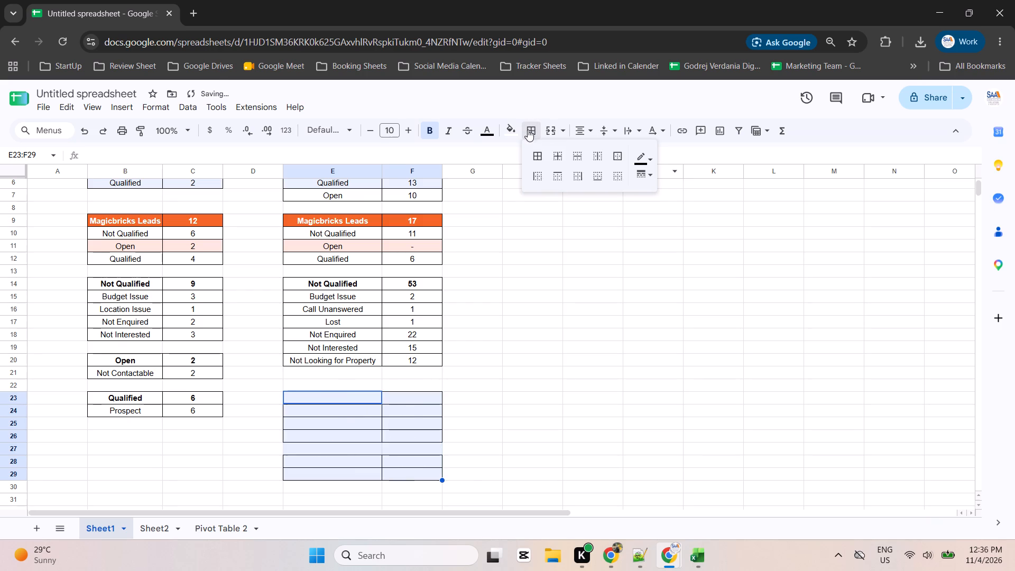
{"action": "left_click", "coordinate": [620, 172]}
{"action": "left_click", "coordinate": [686, 391]}
Copy the pivot table's Open reasons and counts, Followup 1, Not Contactable 6 and Ringing 3, to E23 as values only.
{"action": "key", "text": "alt+Tab"}
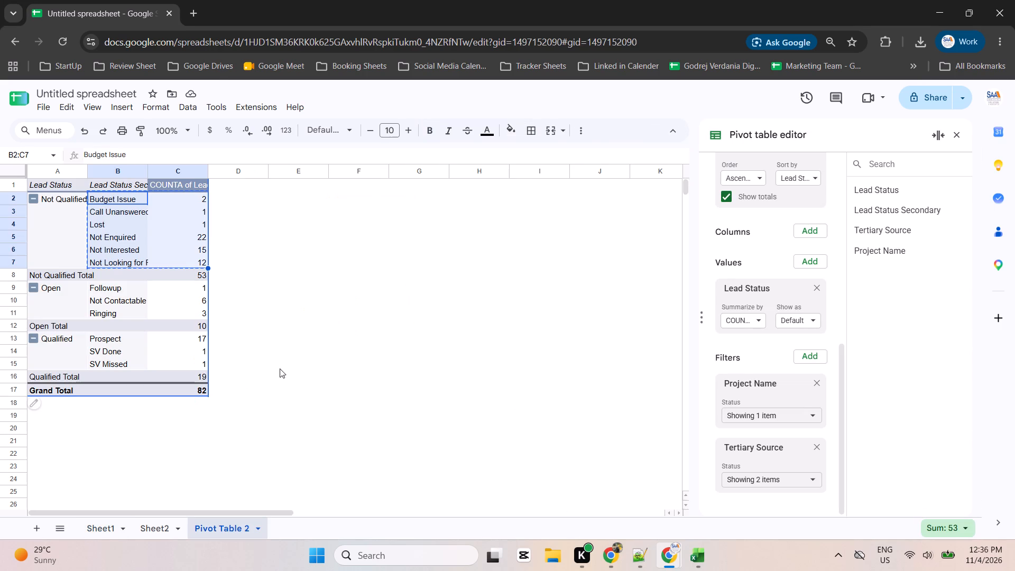
{"action": "left_click_drag", "start_coordinate": [106, 290], "coordinate": [169, 310]}
{"action": "key", "text": "ctrl+c"}
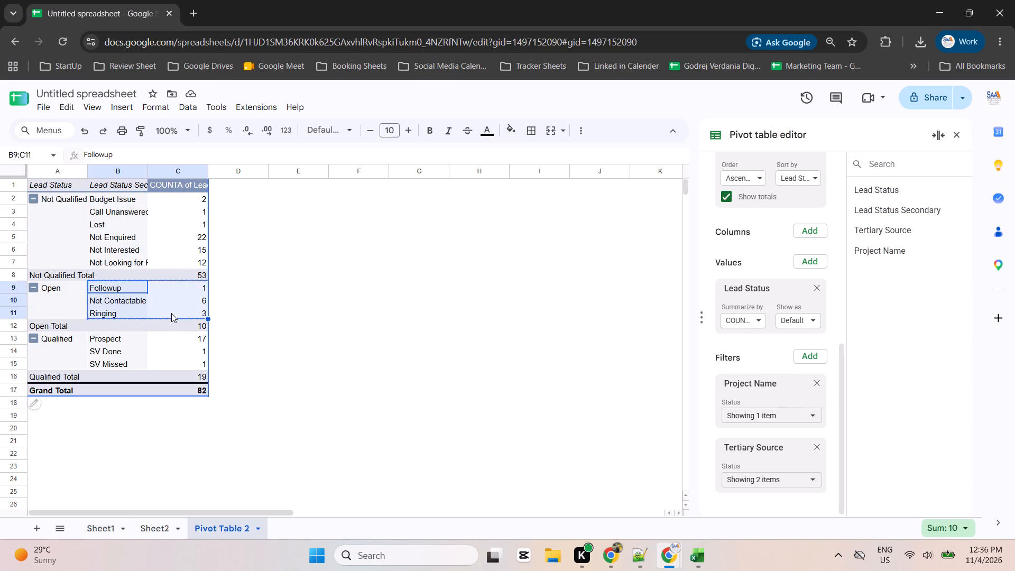
{"action": "key", "text": "alt+Tab"}
{"action": "left_click", "coordinate": [319, 402]}
{"action": "key", "text": "ctrl+shift+v"}
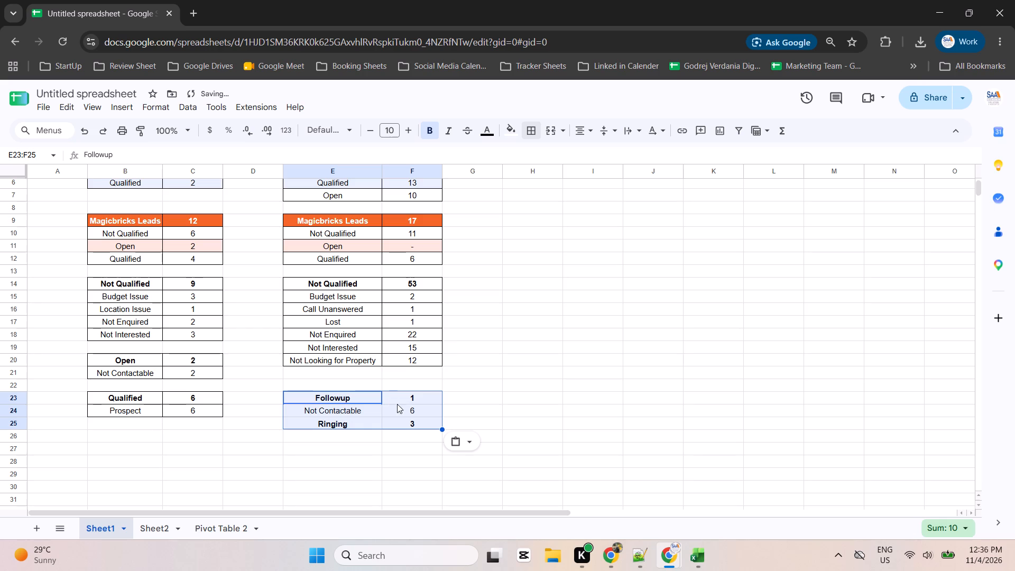
Copy the Casa Greens Open heading row, B20:C20, to E22 above the Valencia Greens Open reasons.
{"action": "left_click_drag", "start_coordinate": [124, 359], "coordinate": [175, 360]}
{"action": "key", "text": "ctrl+c"}
{"action": "left_click", "coordinate": [336, 380]}
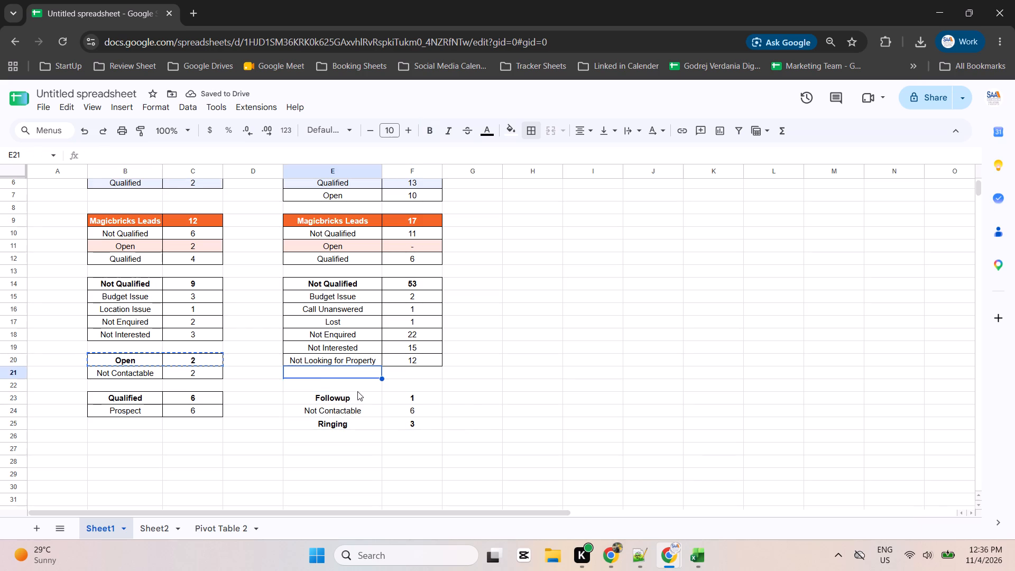
{"action": "left_click", "coordinate": [352, 388]}
{"action": "key", "text": "ctrl+v"}
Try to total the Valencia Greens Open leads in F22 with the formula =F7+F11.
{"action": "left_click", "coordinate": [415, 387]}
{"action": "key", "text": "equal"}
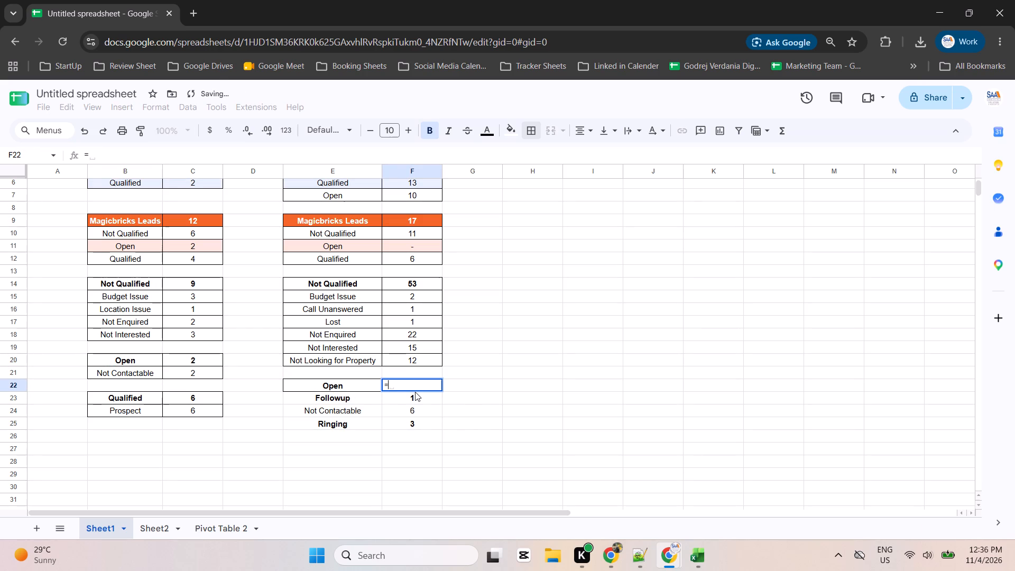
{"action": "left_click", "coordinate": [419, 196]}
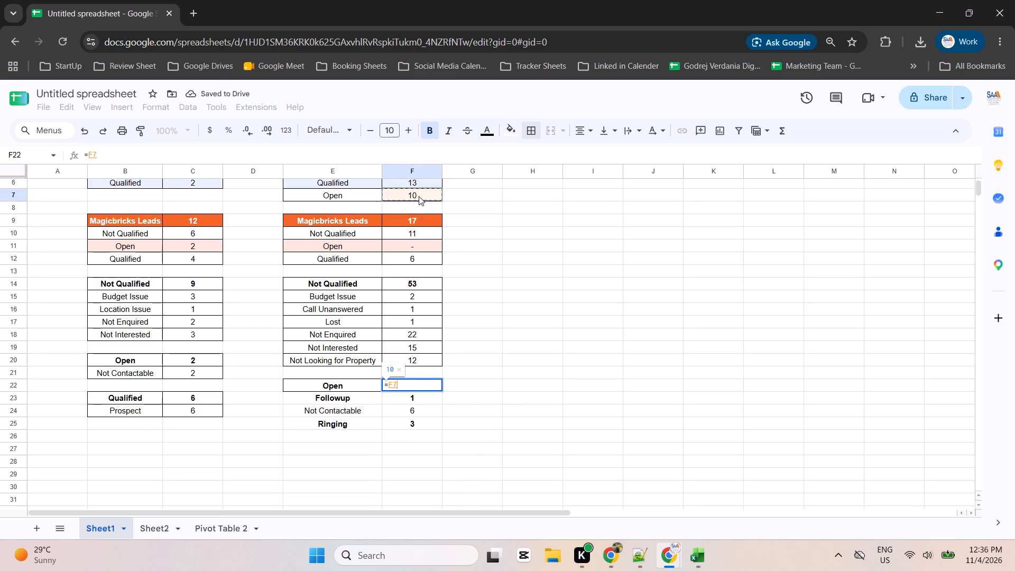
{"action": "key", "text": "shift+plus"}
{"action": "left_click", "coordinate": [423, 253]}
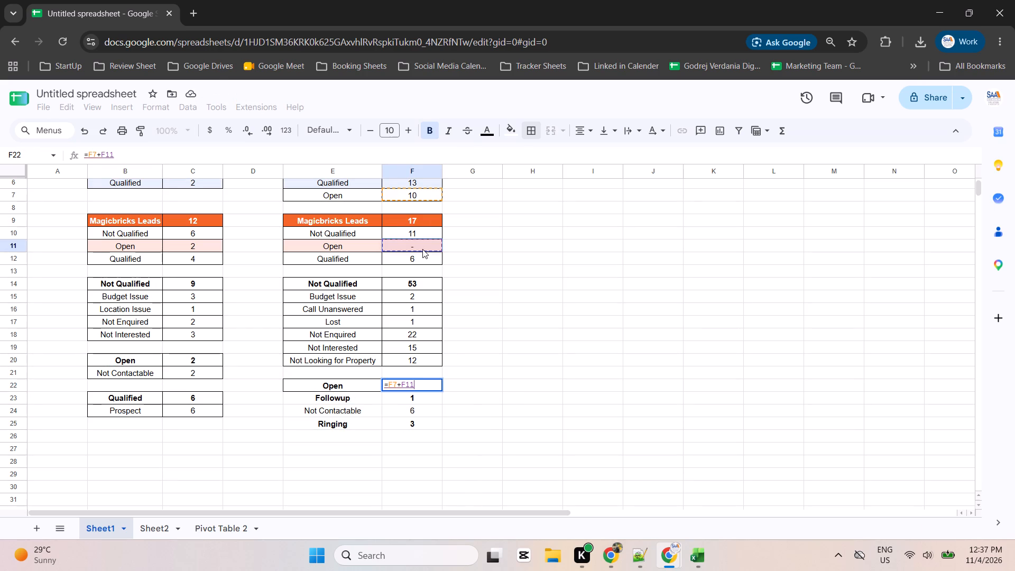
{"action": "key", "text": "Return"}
Set the Open total in F22 to 11 and check the sum of the Open counts in F23:F25.
{"action": "left_click", "coordinate": [431, 384]}
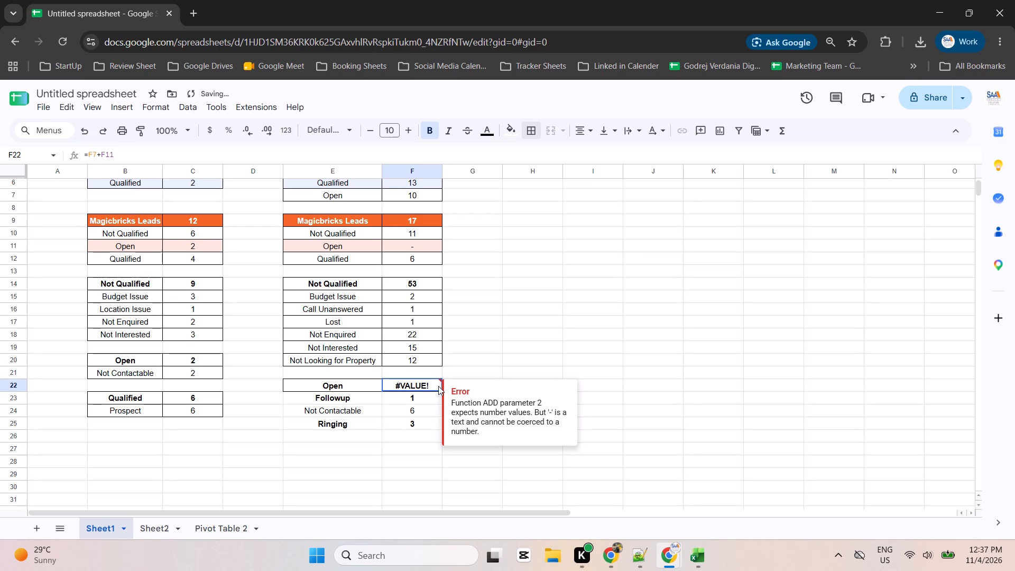
{"action": "type", "text": "11"}
{"action": "left_click", "coordinate": [638, 387]}
{"action": "left_click", "coordinate": [383, 418]}
{"action": "left_click_drag", "start_coordinate": [414, 399], "coordinate": [415, 422]}
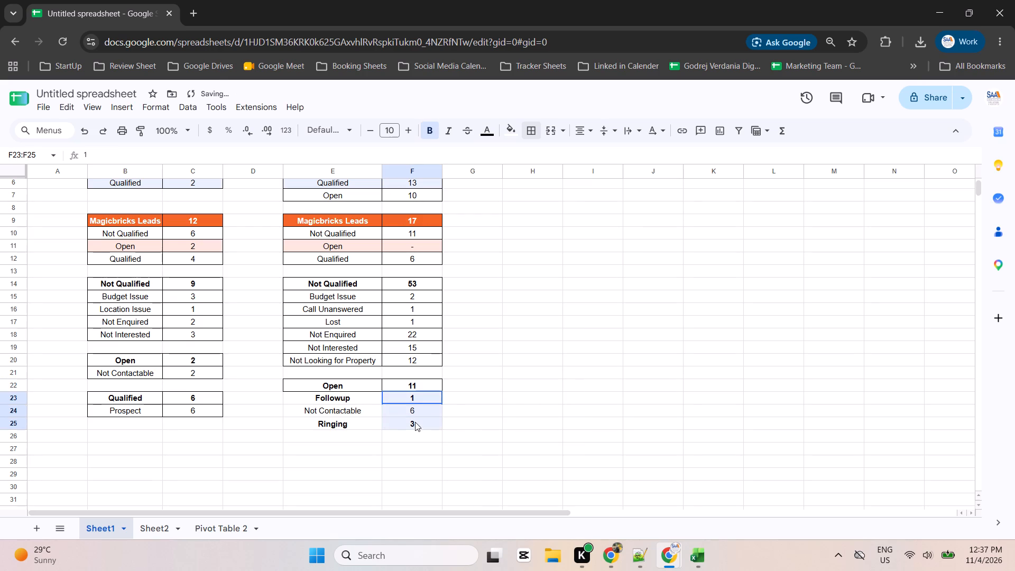
{"action": "left_click_drag", "start_coordinate": [415, 422], "coordinate": [415, 425]}
Apply all borders to the Valencia Greens Open block, E22:F25.
{"action": "left_click", "coordinate": [375, 404]}
{"action": "key", "text": "ctrl+a"}
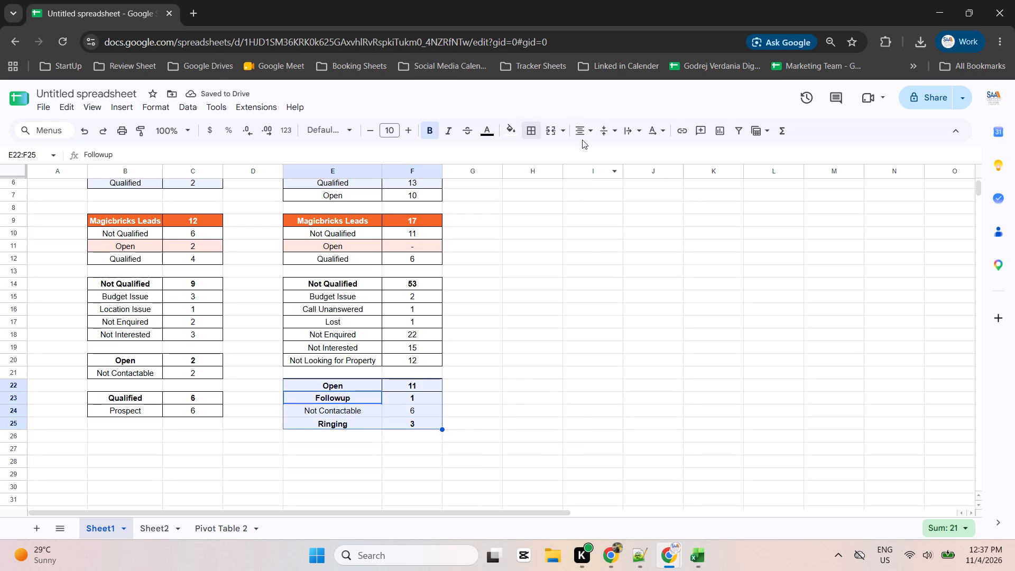
{"action": "left_click", "coordinate": [531, 134]}
{"action": "left_click", "coordinate": [532, 152]}
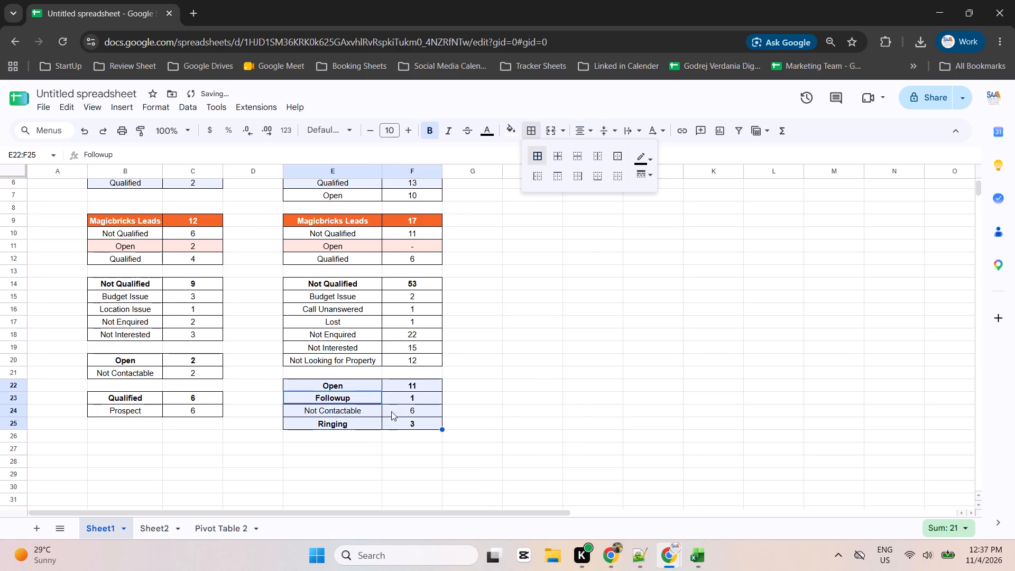
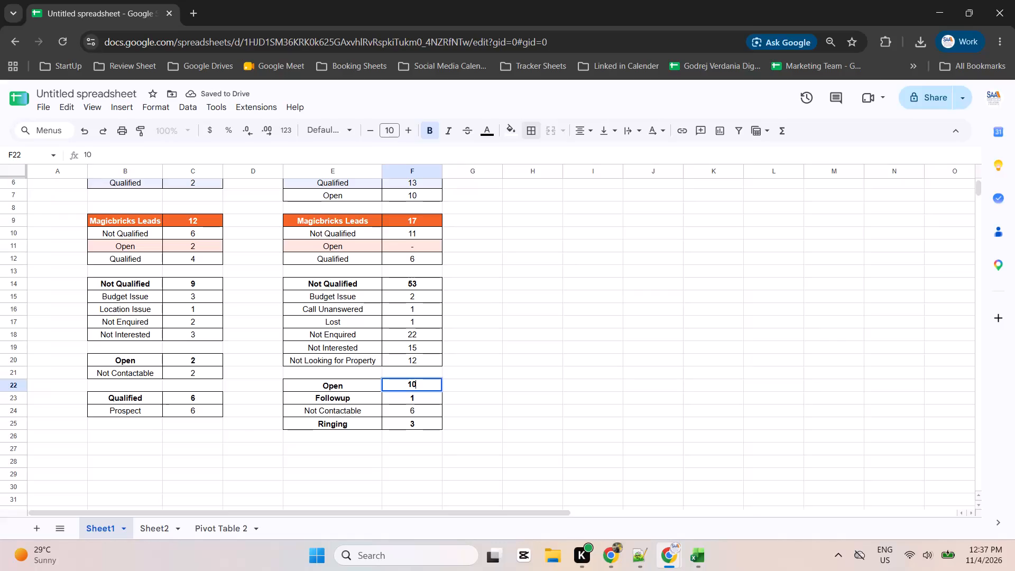
Commit 10 as the Valencia Greens Open total in F22.
{"action": "left_click", "coordinate": [486, 427]}
Remove bold from the Valencia Greens Open reasons and counts in E23:F25.
{"action": "left_click_drag", "start_coordinate": [340, 400], "coordinate": [390, 417]}
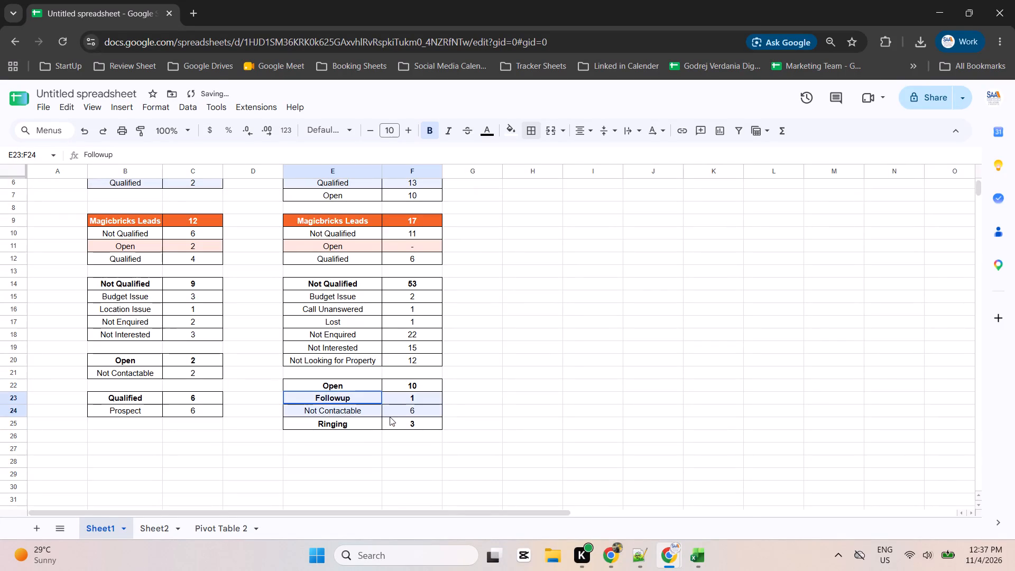
{"action": "left_click_drag", "start_coordinate": [390, 417], "coordinate": [403, 423]}
{"action": "key", "text": "ctrl+b"}
{"action": "key", "text": "ctrl+b"}
{"action": "key", "text": "ctrl+b"}
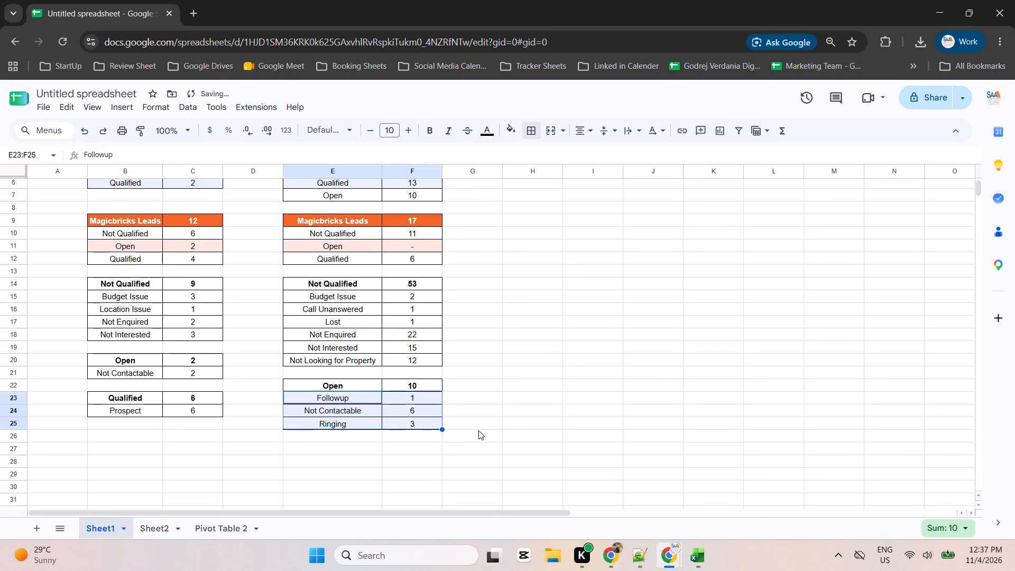
{"action": "left_click", "coordinate": [571, 440]}
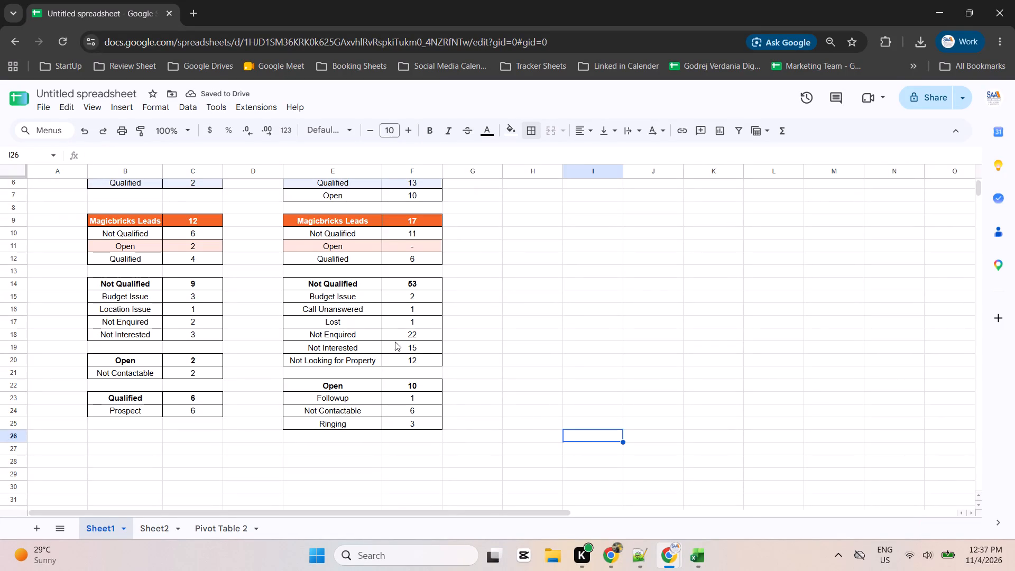
Copy the Qualified reasons and counts, B13:C15, from Pivot Table 2 and paste them as values at E28 in Sheet1.
{"action": "left_click", "coordinate": [143, 400]}
{"action": "key", "text": "alt+Tab"}
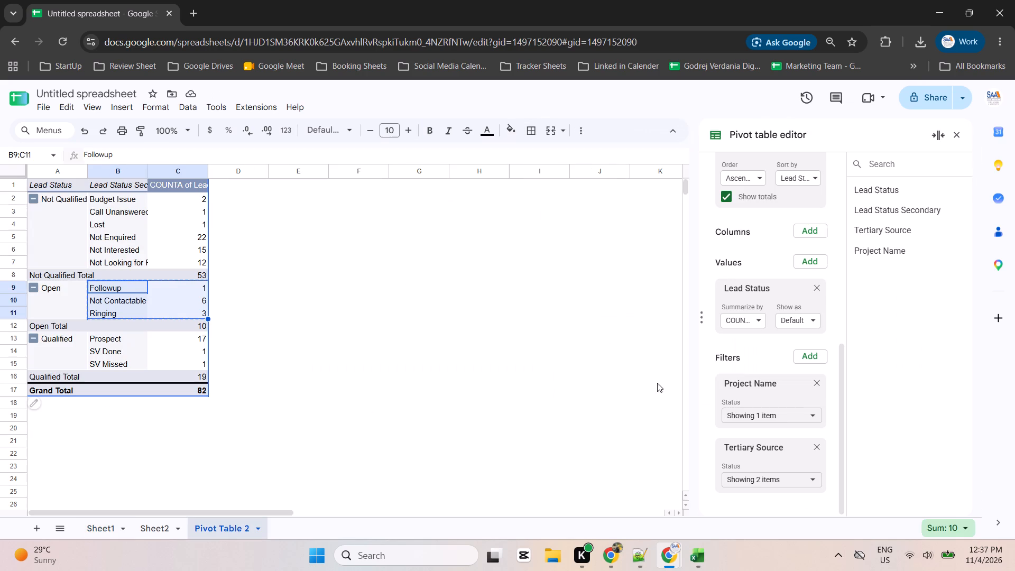
{"action": "left_click_drag", "start_coordinate": [105, 338], "coordinate": [196, 375]}
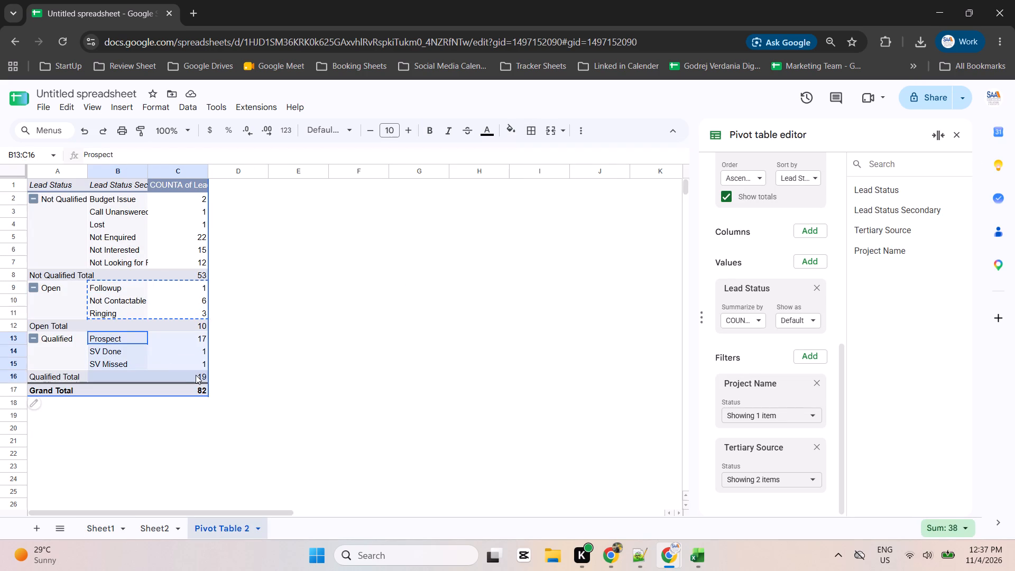
{"action": "left_click_drag", "start_coordinate": [196, 375], "coordinate": [196, 369]}
{"action": "key", "text": "ctrl+c"}
{"action": "key", "text": "alt+Tab"}
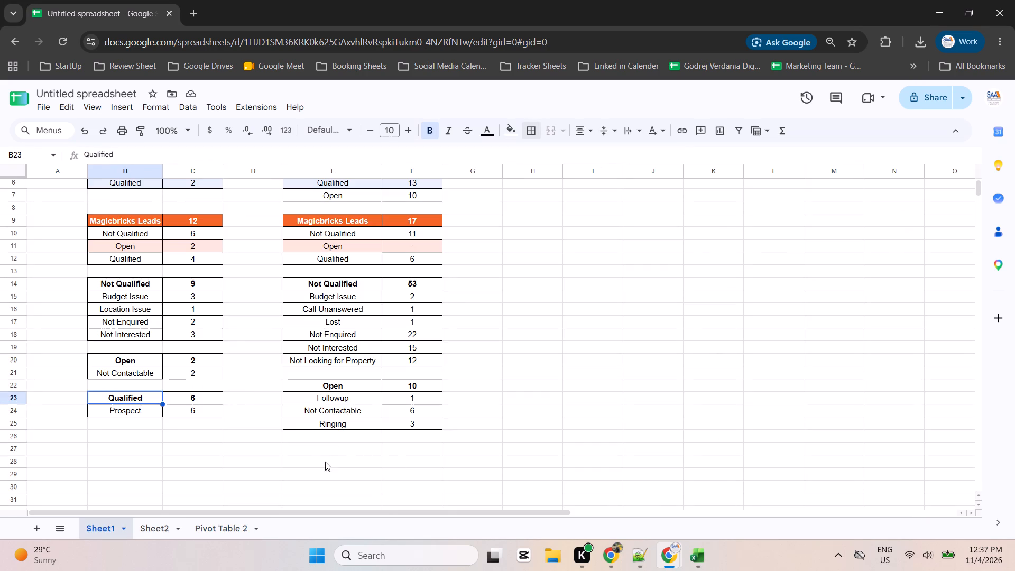
{"action": "left_click", "coordinate": [325, 462]}
{"action": "key", "text": "ctrl+shift+v"}
Copy the Casa Greens Qualified heading row, B23:C23, to E27 above the Valencia Greens Qualified reasons.
{"action": "left_click_drag", "start_coordinate": [133, 399], "coordinate": [183, 399]}
{"action": "key", "text": "ctrl+c"}
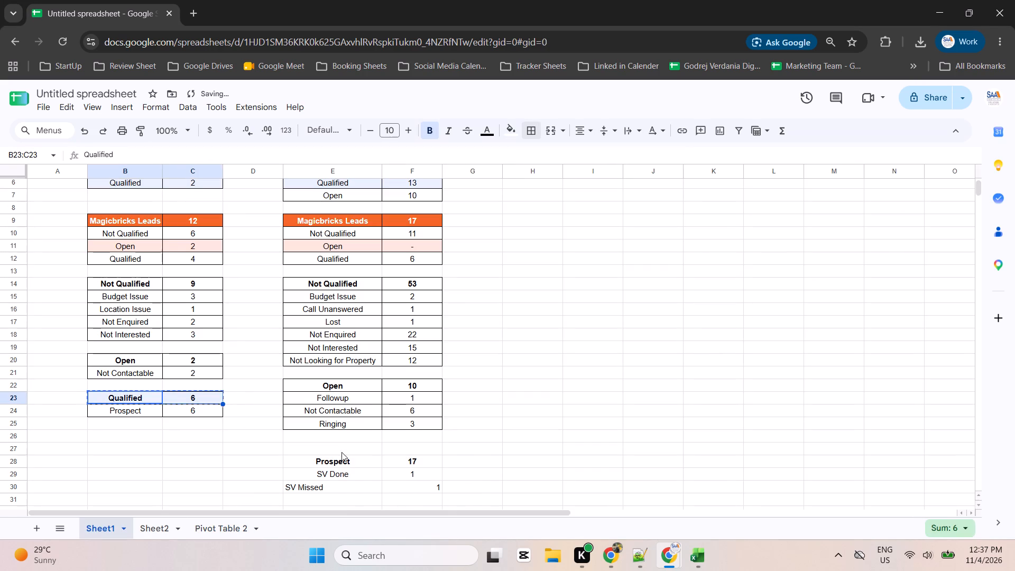
{"action": "left_click", "coordinate": [340, 446]}
{"action": "key", "text": "ctrl+v"}
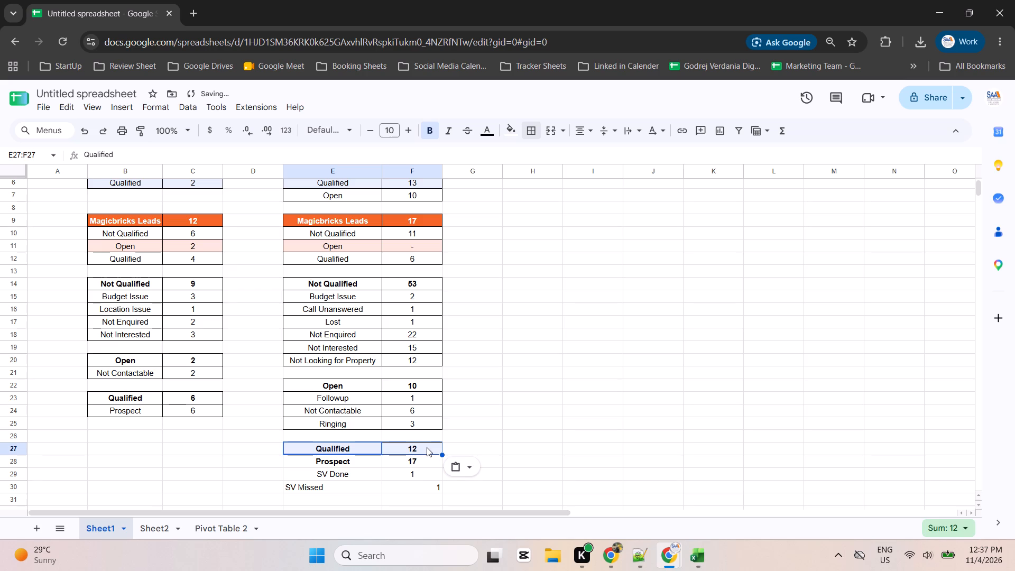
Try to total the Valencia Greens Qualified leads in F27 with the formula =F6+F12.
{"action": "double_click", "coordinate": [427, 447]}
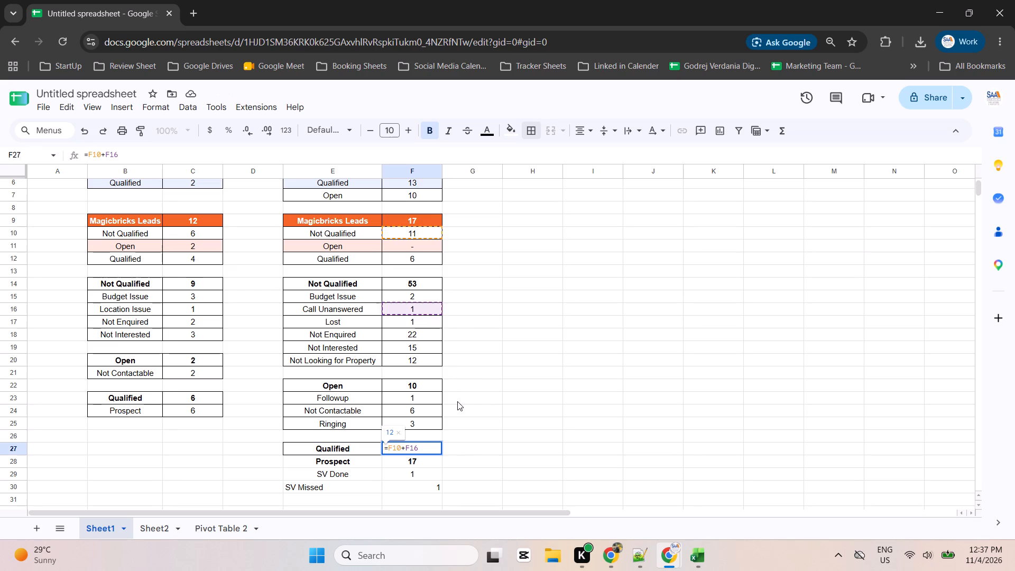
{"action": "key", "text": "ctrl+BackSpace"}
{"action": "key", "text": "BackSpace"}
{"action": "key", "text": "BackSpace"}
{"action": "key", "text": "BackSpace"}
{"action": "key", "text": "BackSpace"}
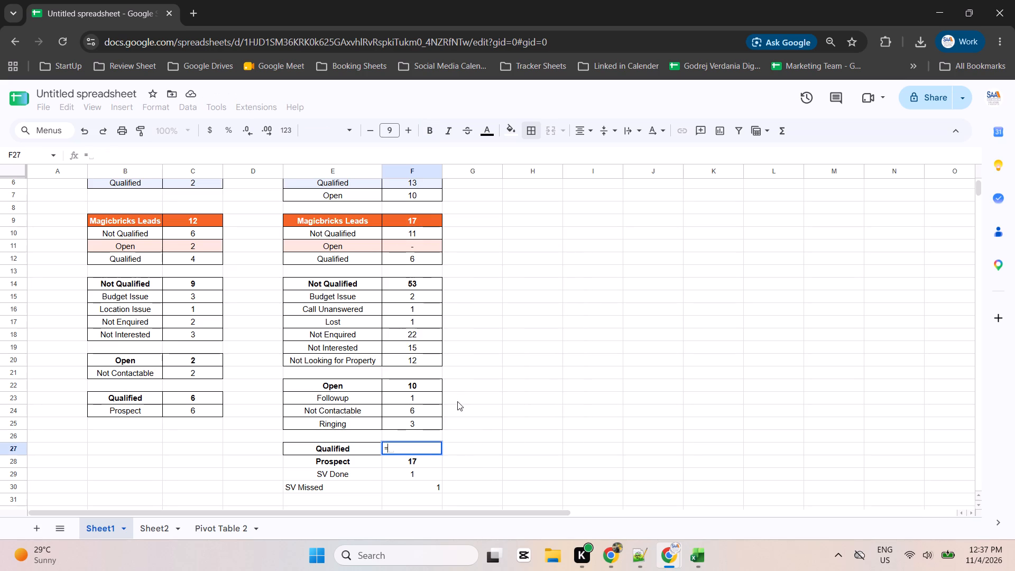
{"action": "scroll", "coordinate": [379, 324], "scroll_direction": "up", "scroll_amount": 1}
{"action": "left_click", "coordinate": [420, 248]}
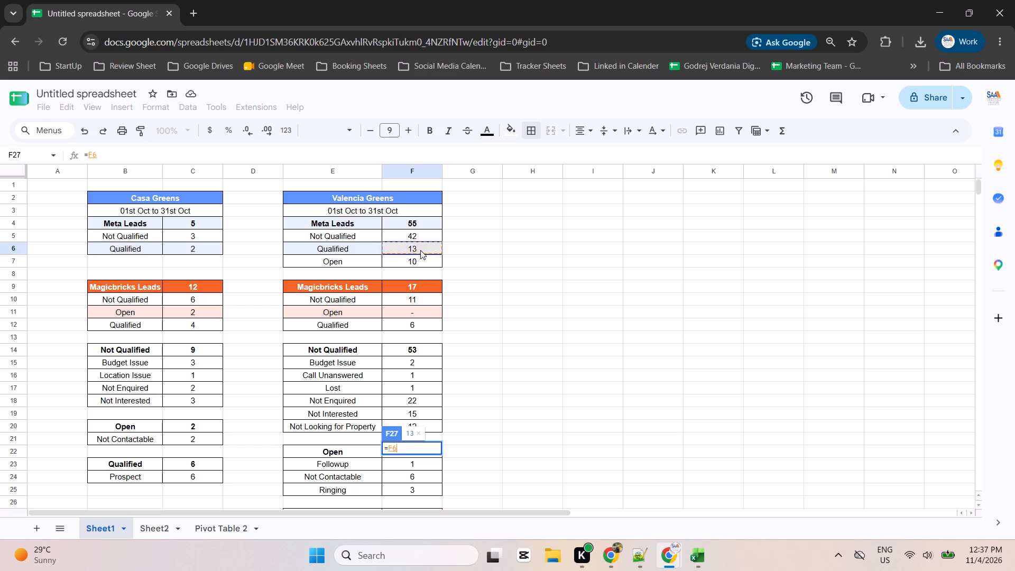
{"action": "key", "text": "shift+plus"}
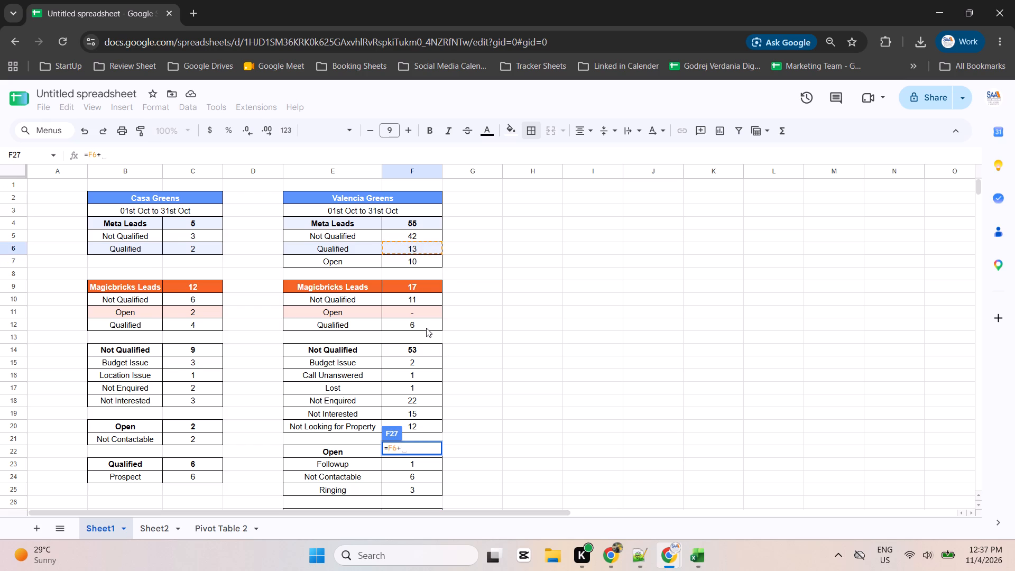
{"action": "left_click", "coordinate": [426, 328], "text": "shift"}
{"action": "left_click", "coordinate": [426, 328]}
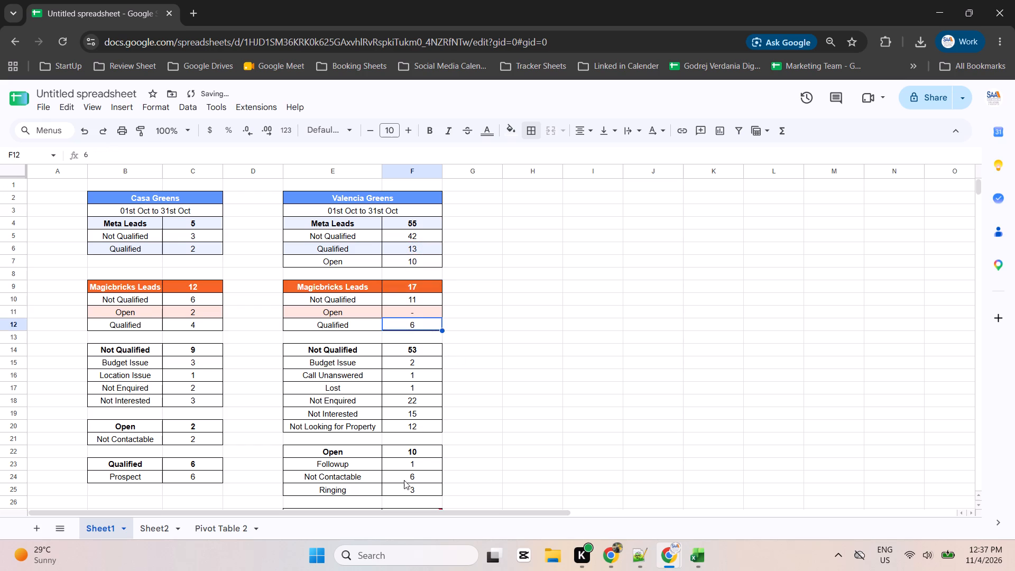
Enter the formula =F6+F12 in F27 to total the Valencia Greens Meta and Magicbricks Qualified leads.
{"action": "scroll", "coordinate": [434, 480], "scroll_direction": "down", "scroll_amount": 1}
{"action": "left_click", "coordinate": [414, 452]}
{"action": "key", "text": "equal"}
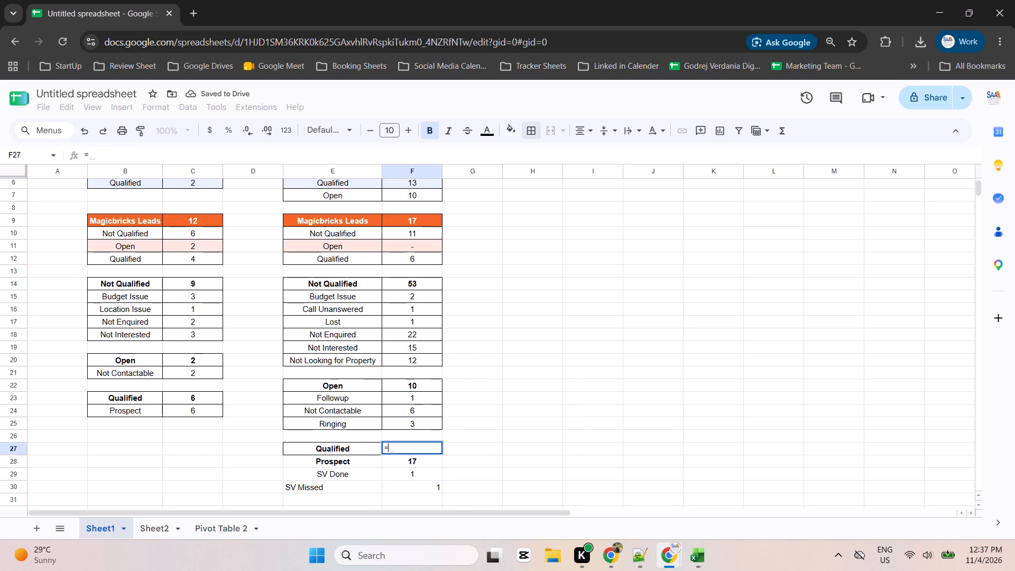
{"action": "scroll", "coordinate": [435, 415], "scroll_direction": "up", "scroll_amount": 1}
{"action": "left_click", "coordinate": [416, 251]}
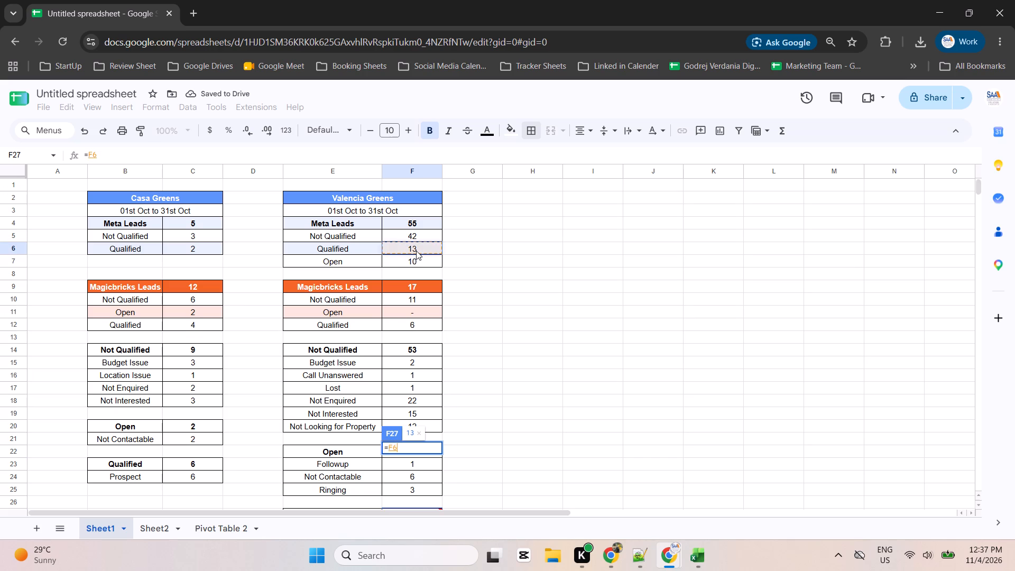
{"action": "key", "text": "ctrl+equal"}
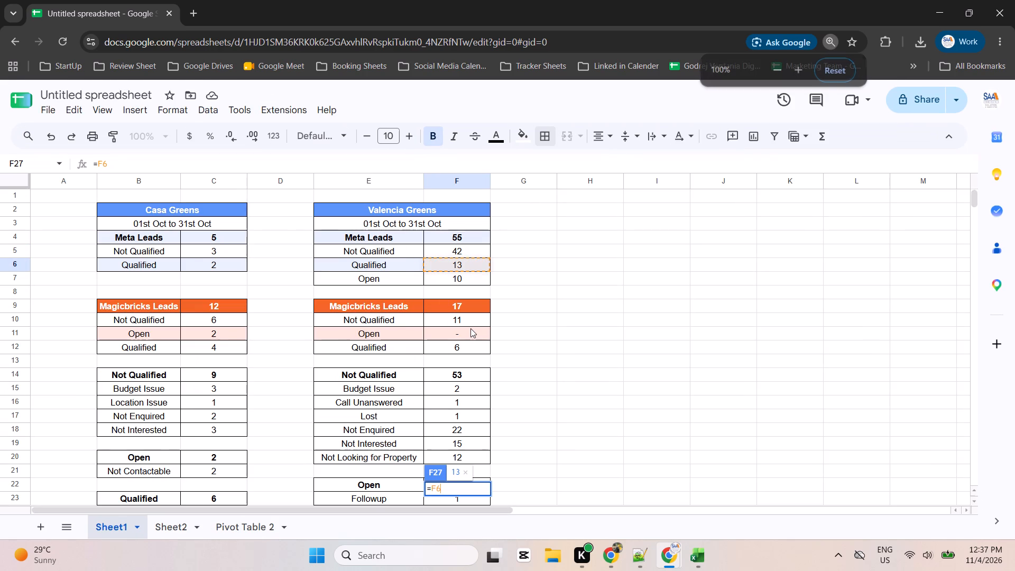
{"action": "key", "text": "ctrl+minus"}
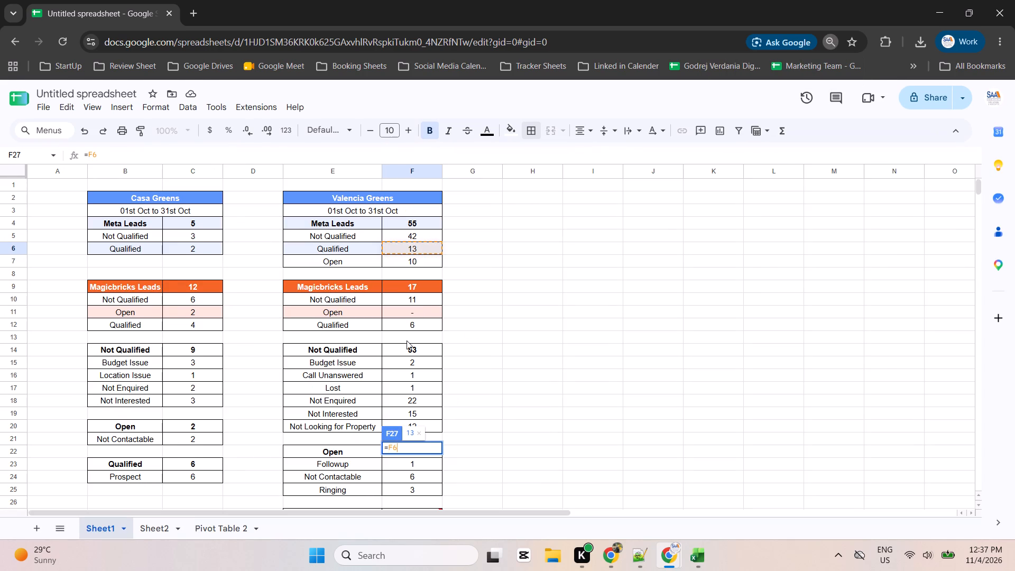
{"action": "key", "text": "shift+plus"}
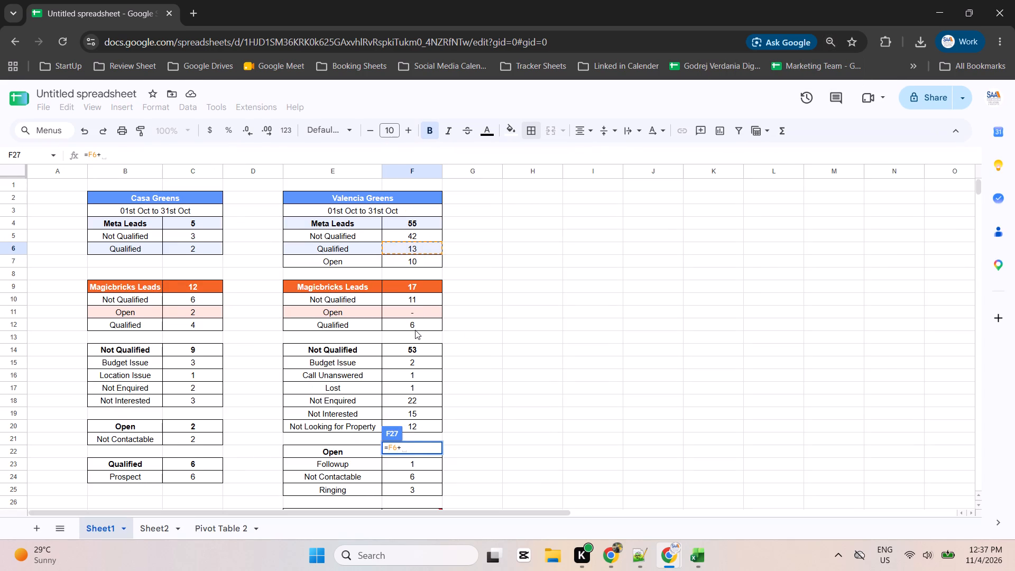
{"action": "left_click", "coordinate": [415, 330]}
{"action": "key", "text": "Return"}
{"action": "scroll", "coordinate": [428, 398], "scroll_direction": "down", "scroll_amount": 3}
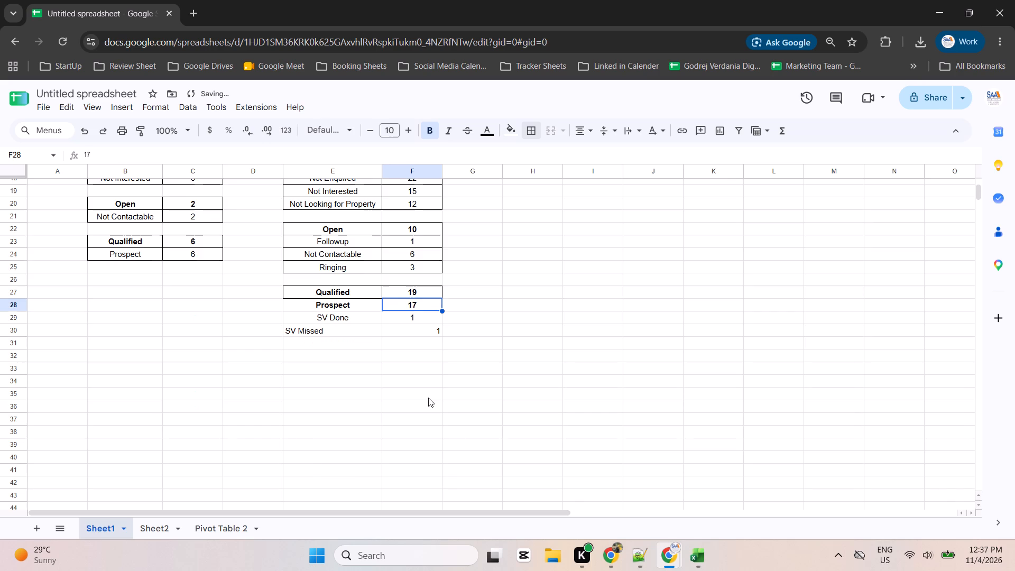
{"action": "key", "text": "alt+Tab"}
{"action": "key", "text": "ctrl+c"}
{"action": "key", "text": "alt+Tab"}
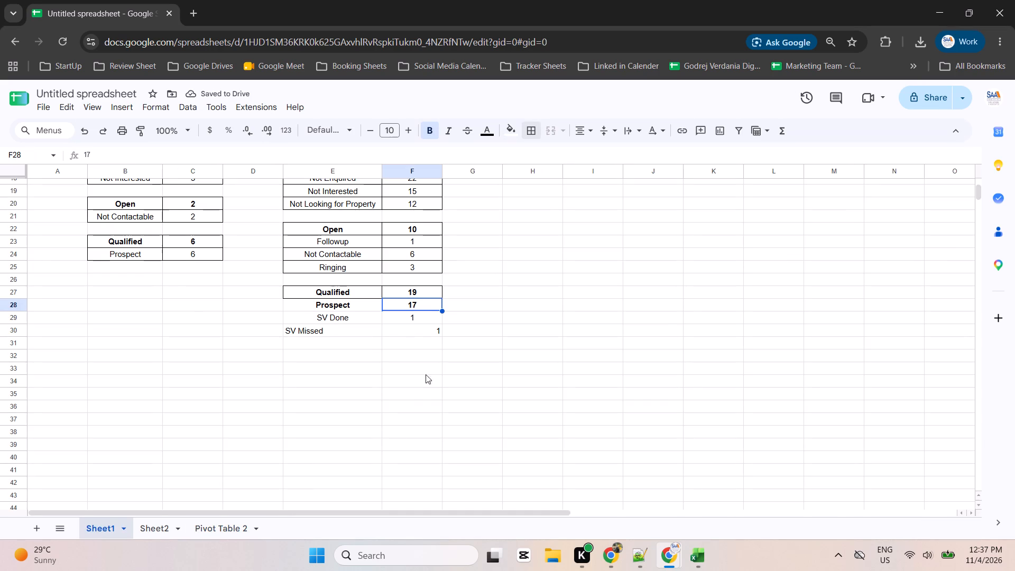
Apply all borders and centre alignment to the Valencia Greens Qualified block, E27:F30.
{"action": "left_click", "coordinate": [327, 307]}
{"action": "key", "text": "ctrl+a"}
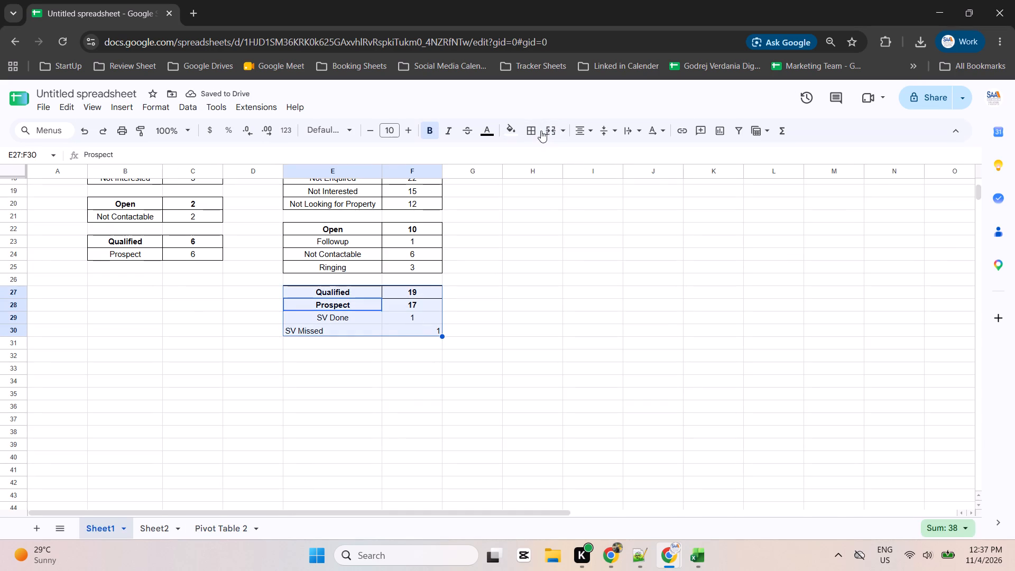
{"action": "left_click", "coordinate": [537, 132]}
{"action": "left_click", "coordinate": [537, 154]}
{"action": "left_click", "coordinate": [583, 130]}
{"action": "left_click", "coordinate": [604, 156]}
{"action": "left_click", "coordinate": [331, 325]}
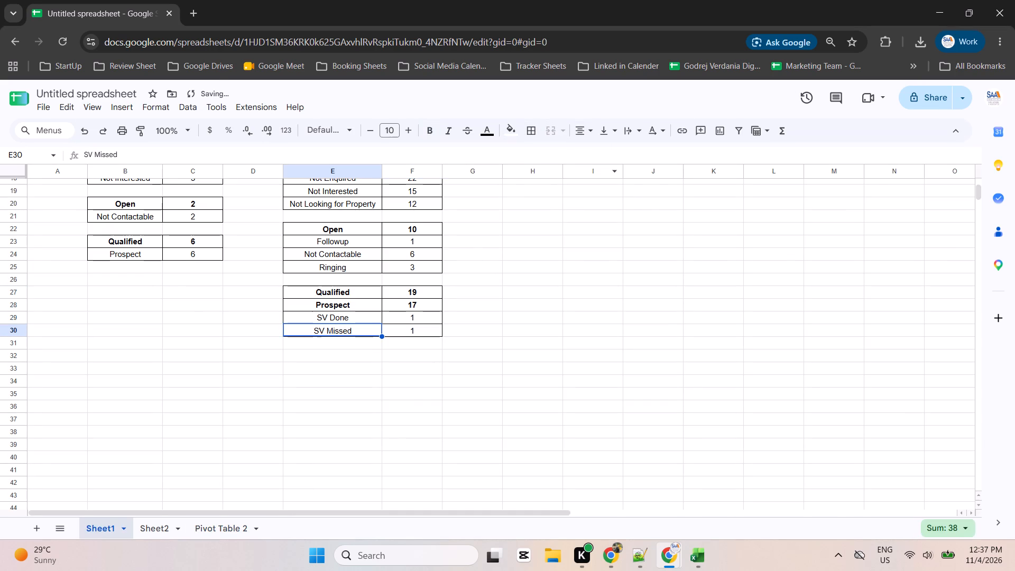
Remove bold from the Valencia Greens Qualified block and keep only its heading row, E27:F27, bold.
{"action": "left_click", "coordinate": [353, 306]}
{"action": "key", "text": "ctrl+a"}
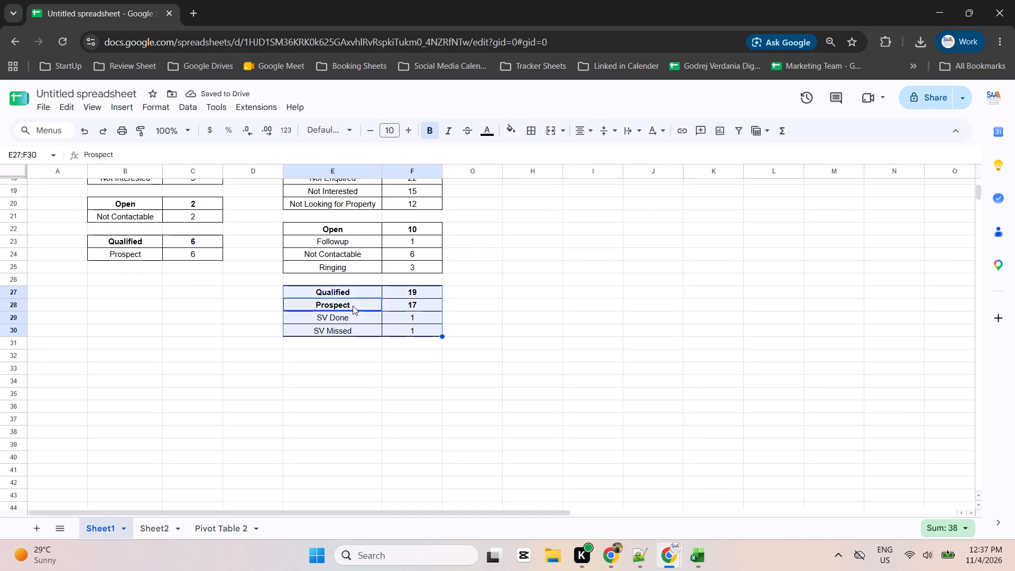
{"action": "key", "text": "ctrl+b"}
{"action": "key", "text": "ctrl+b"}
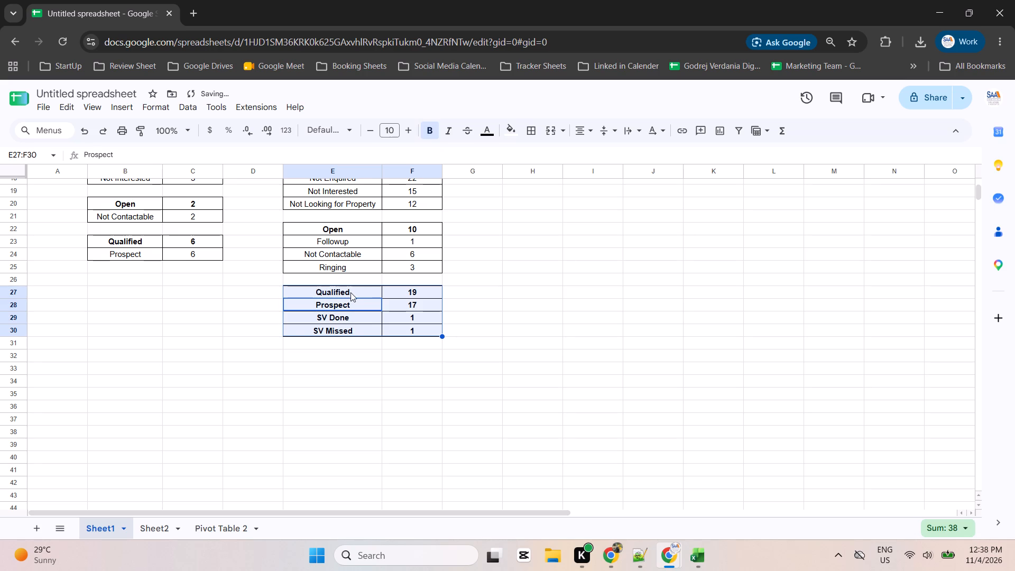
{"action": "key", "text": "ctrl+b"}
{"action": "left_click_drag", "start_coordinate": [350, 292], "coordinate": [391, 292]}
{"action": "key", "text": "ctrl+b"}
{"action": "left_click", "coordinate": [630, 335]}
Copy the whole Valencia Greens report, E2:F30, to H2 as the base for another project's report.
{"action": "scroll", "coordinate": [528, 384], "scroll_direction": "up", "scroll_amount": 3}
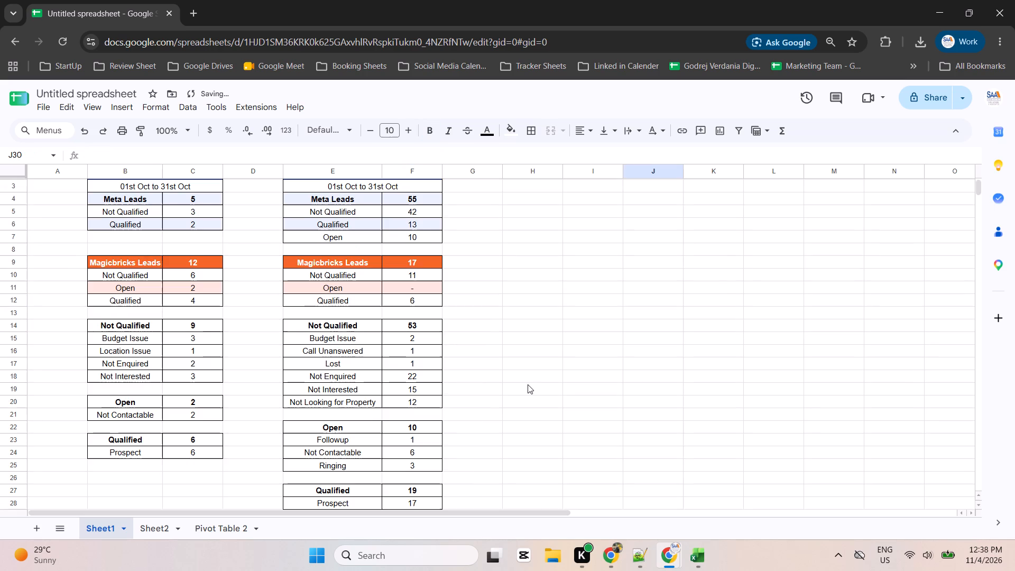
{"action": "scroll", "coordinate": [439, 382], "scroll_direction": "up", "scroll_amount": 2}
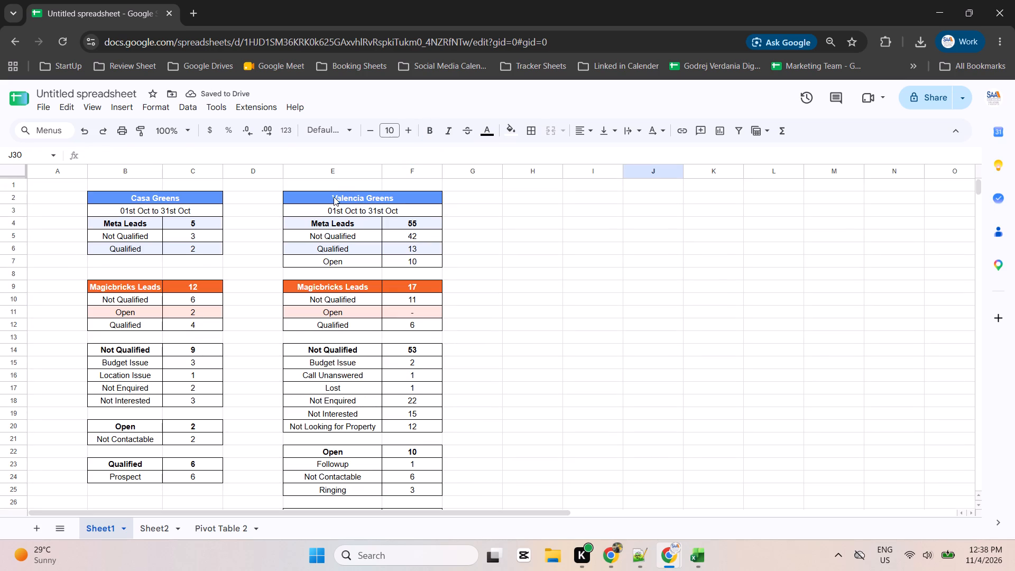
{"action": "left_click", "coordinate": [331, 198]}
{"action": "left_click_drag", "start_coordinate": [325, 199], "coordinate": [420, 533]}
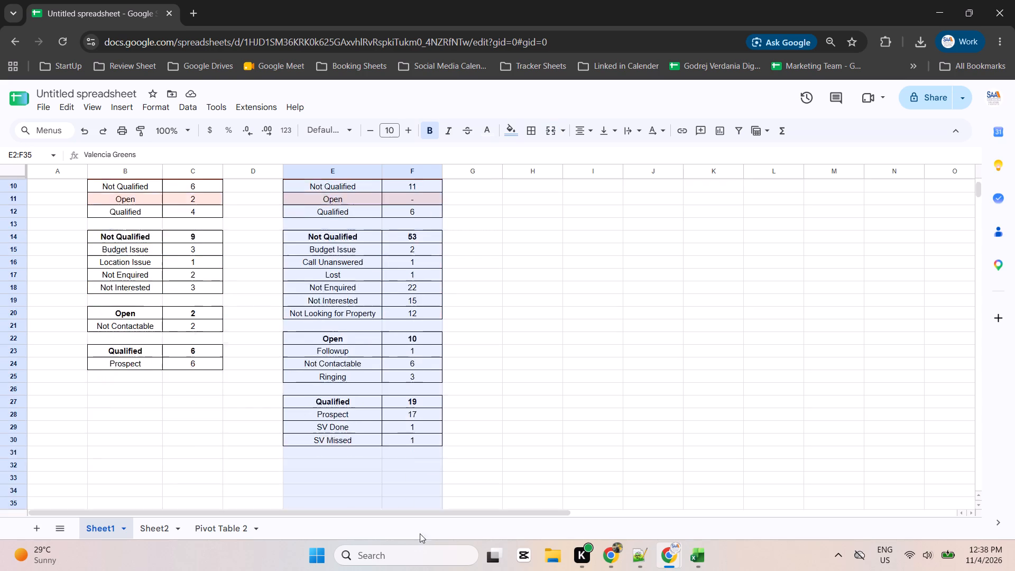
{"action": "left_click_drag", "start_coordinate": [420, 533], "coordinate": [419, 419]}
{"action": "key", "text": "ctrl+c"}
{"action": "scroll", "coordinate": [565, 454], "scroll_direction": "up", "scroll_amount": 4}
{"action": "scroll", "coordinate": [555, 338], "scroll_direction": "up", "scroll_amount": 1}
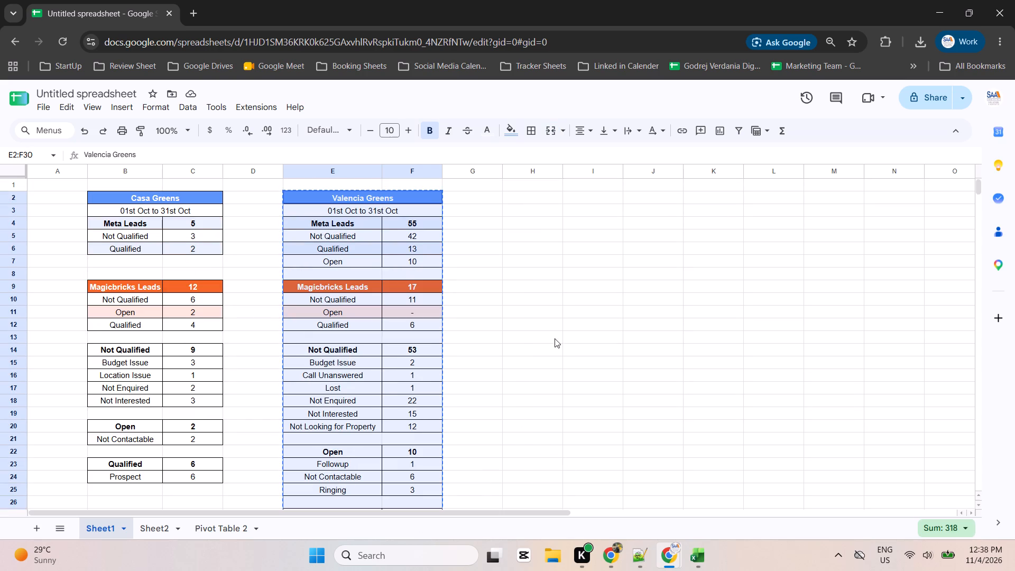
{"action": "left_click", "coordinate": [519, 200]}
{"action": "key", "text": "ctrl+v"}
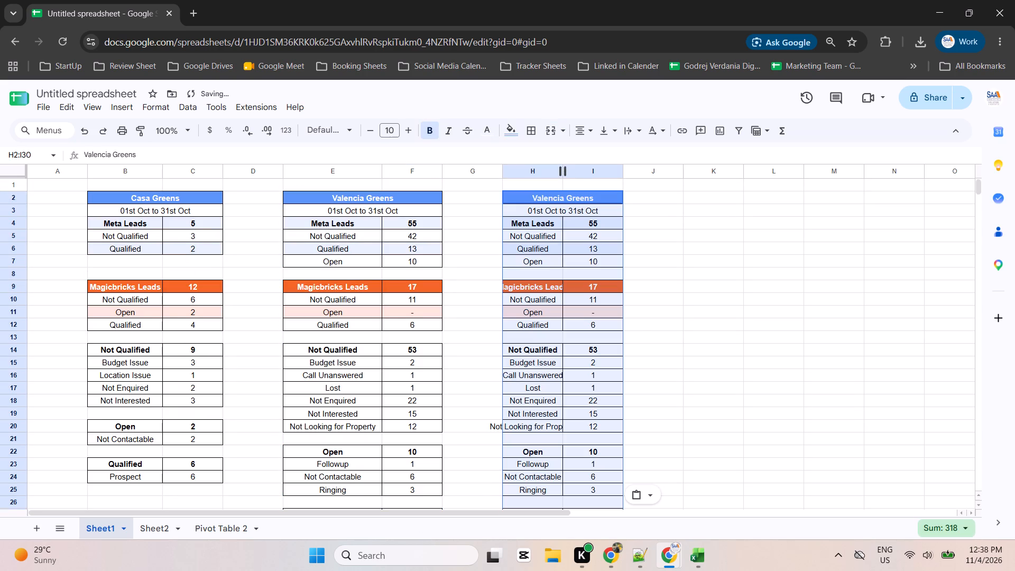
Fit the width of column H to the copied report's labels.
{"action": "double_click", "coordinate": [561, 170]}
{"action": "left_click", "coordinate": [658, 284]}
In Pivot Table 2, change the Project Name filter to only Kalindi Greens and "Valencia Greens, Kalindi Greens".
{"action": "key", "text": "alt+Tab"}
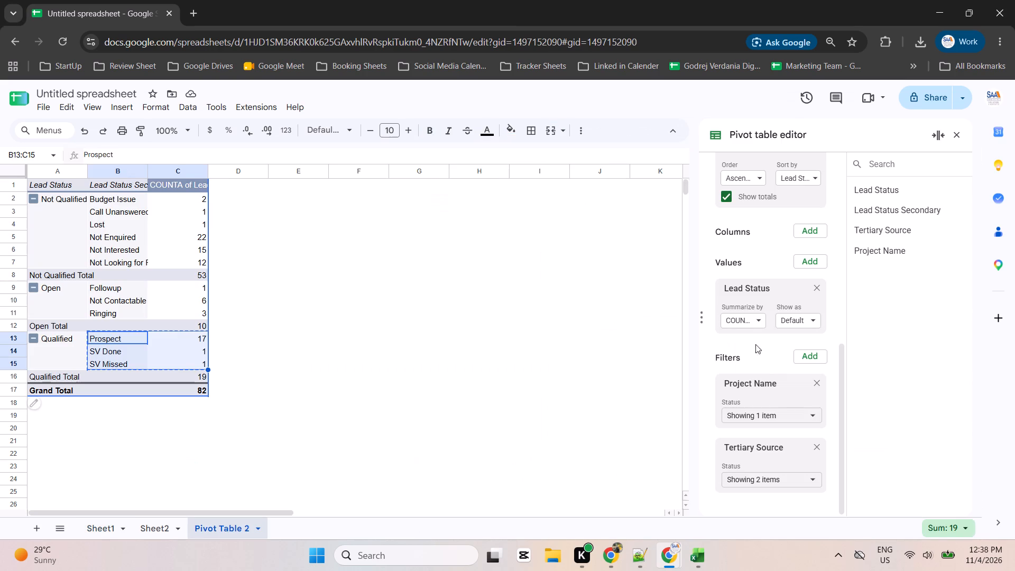
{"action": "left_click", "coordinate": [779, 421]}
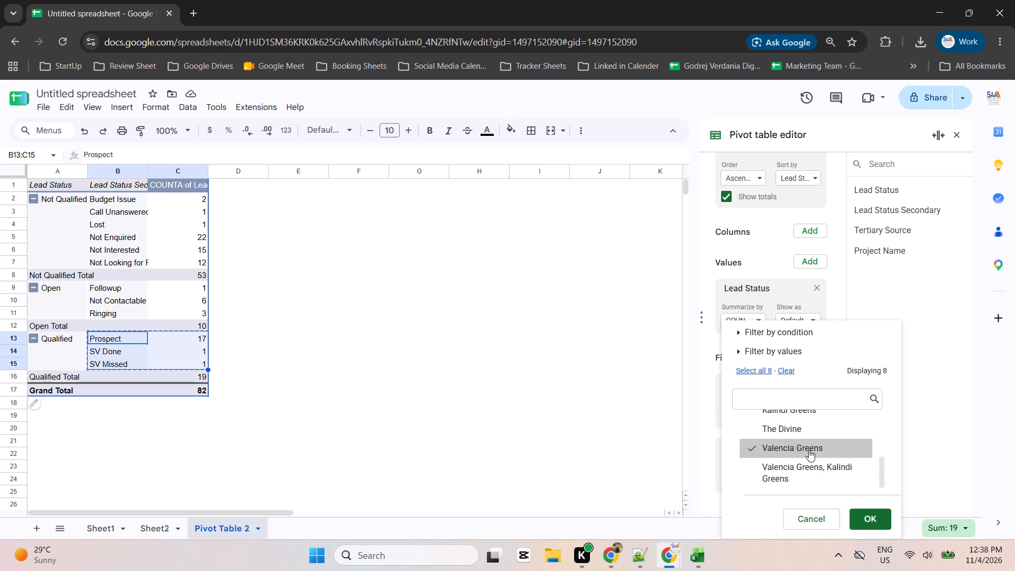
{"action": "left_click", "coordinate": [809, 450]}
{"action": "scroll", "coordinate": [809, 450], "scroll_direction": "down", "scroll_amount": 1}
{"action": "scroll", "coordinate": [809, 451], "scroll_direction": "up", "scroll_amount": 1}
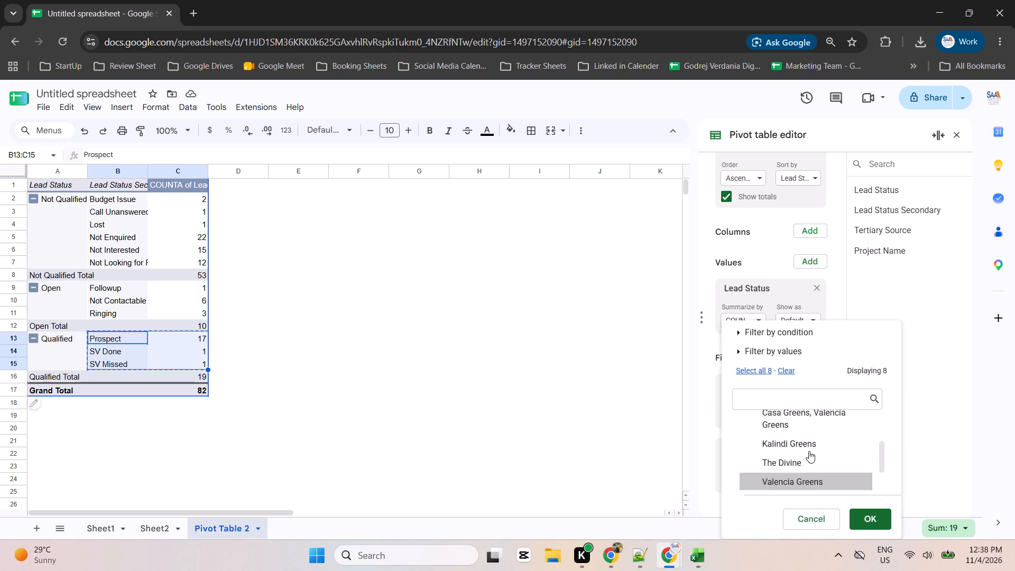
{"action": "scroll", "coordinate": [809, 451], "scroll_direction": "up", "scroll_amount": 2}
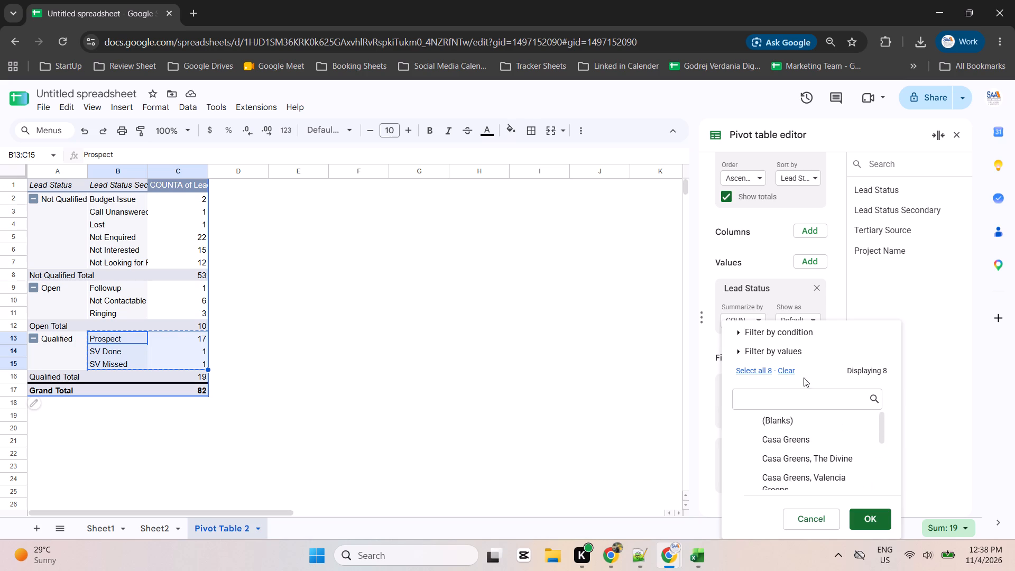
{"action": "type", "text": "kal"}
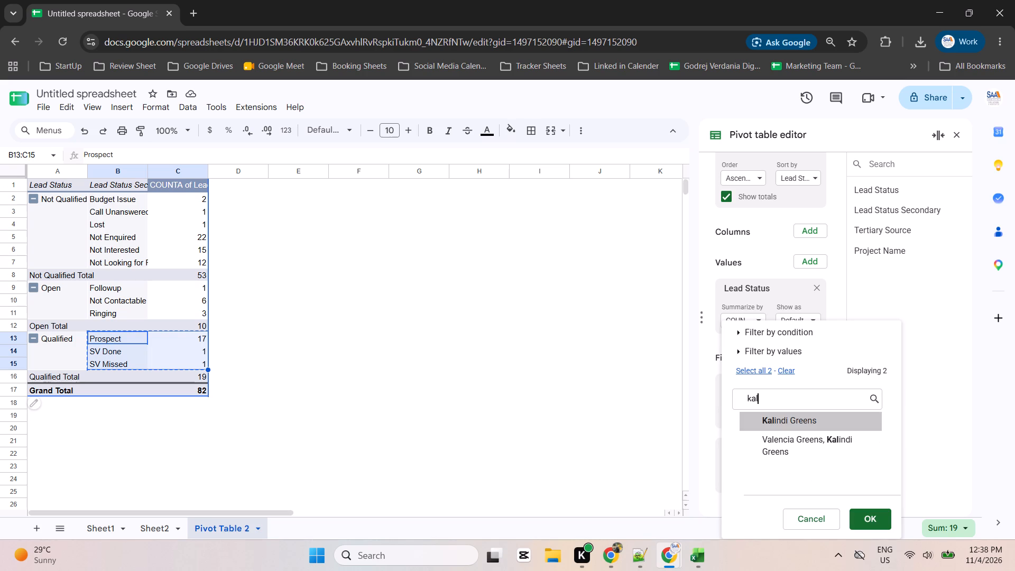
{"action": "left_click", "coordinate": [797, 428]}
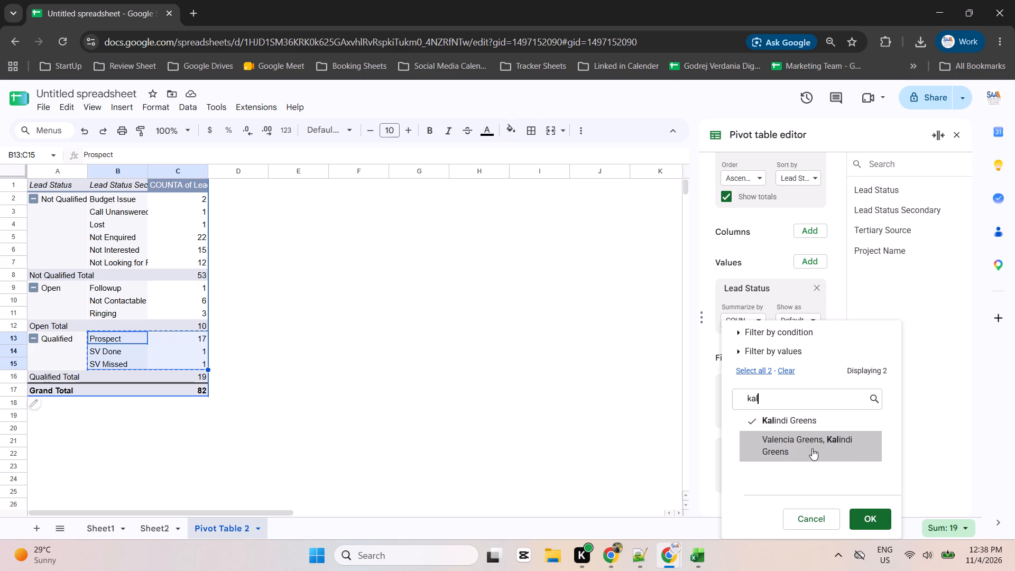
{"action": "left_click", "coordinate": [812, 448]}
{"action": "left_click", "coordinate": [869, 524]}
{"action": "scroll", "coordinate": [317, 365], "scroll_direction": "up", "scroll_amount": 1}
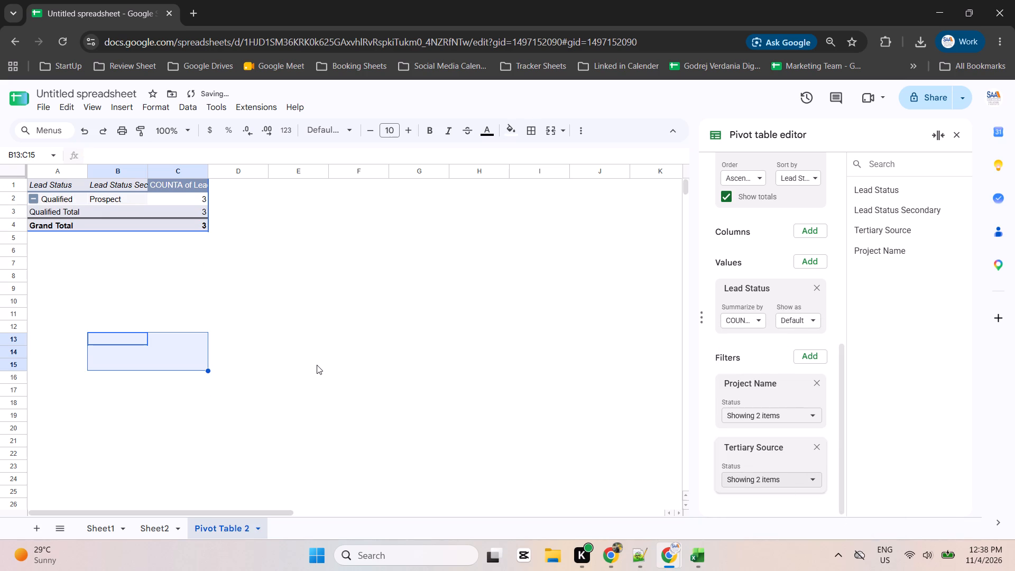
{"action": "scroll", "coordinate": [317, 365], "scroll_direction": "up", "scroll_amount": 1}
{"action": "scroll", "coordinate": [226, 345], "scroll_direction": "up", "scroll_amount": 2}
Limit the pivot table's Tertiary Source filter to Facebook only.
{"action": "left_click", "coordinate": [752, 475]}
{"action": "left_click", "coordinate": [789, 456]}
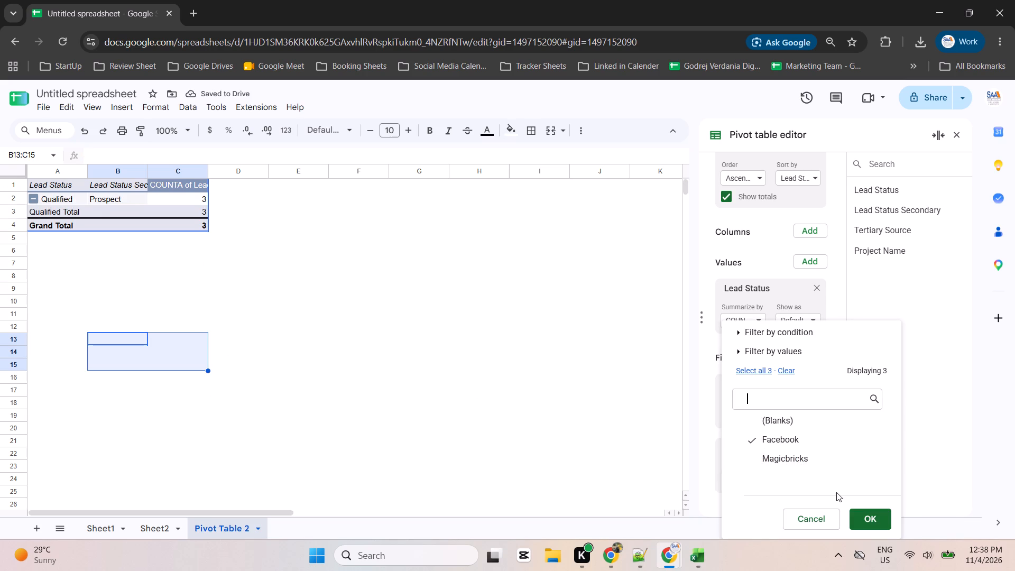
{"action": "left_click", "coordinate": [862, 514]}
{"action": "left_click", "coordinate": [317, 398]}
In the copied report on Sheet1, set the Meta Leads Not Qualified, Qualified and Open counts, I5:I7, to 0.
{"action": "key", "text": "alt+Tab"}
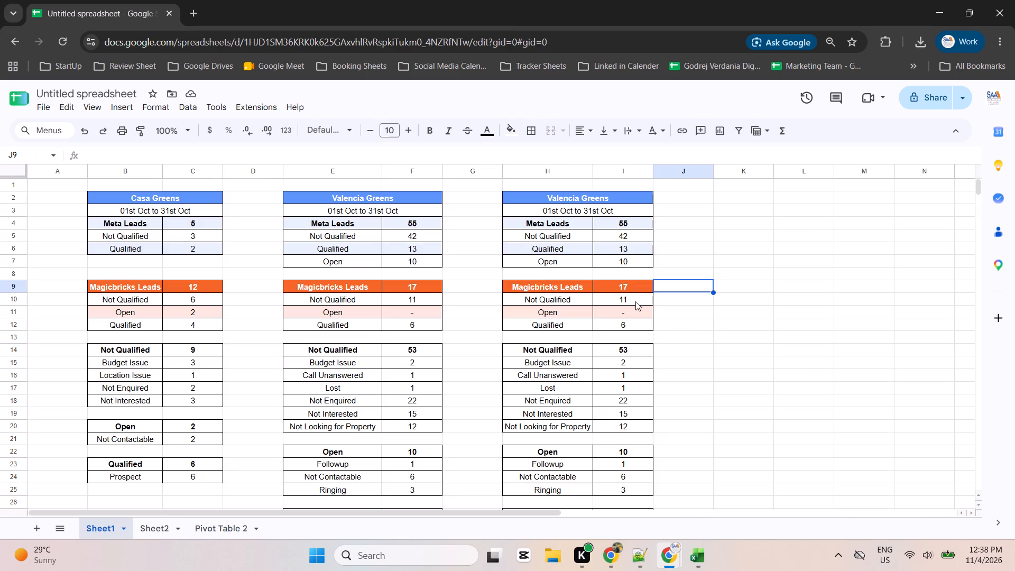
{"action": "left_click", "coordinate": [621, 240]}
{"action": "key", "text": "0"}
{"action": "key", "text": "Down"}
{"action": "key", "text": "0"}
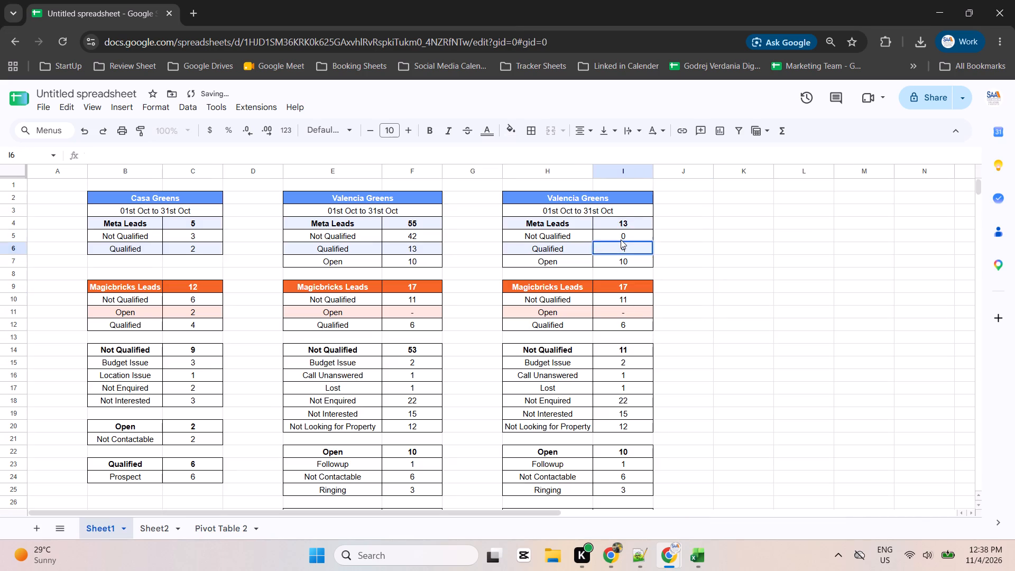
{"action": "key", "text": "Down"}
{"action": "key", "text": "0"}
Change the copied report's project title in H2 to Kalindi Greens.
{"action": "double_click", "coordinate": [591, 193]}
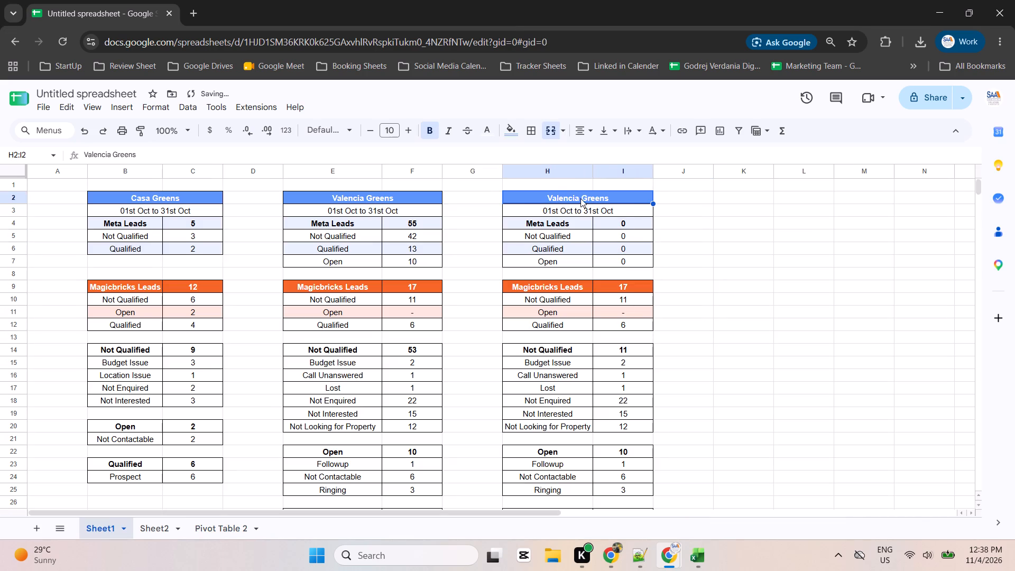
{"action": "double_click", "coordinate": [579, 199]}
{"action": "left_click_drag", "start_coordinate": [579, 198], "coordinate": [503, 196]}
{"action": "key", "text": "Left"}
{"action": "key", "text": "ctrl+shift+Right"}
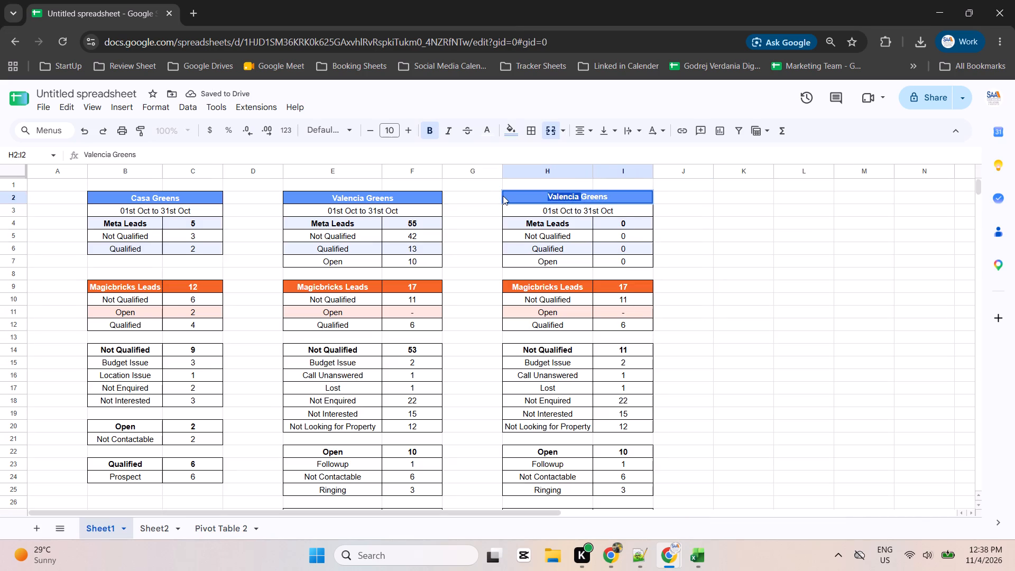
{"action": "key", "text": "shift+Left"}
{"action": "type", "text": "Kalindi"}
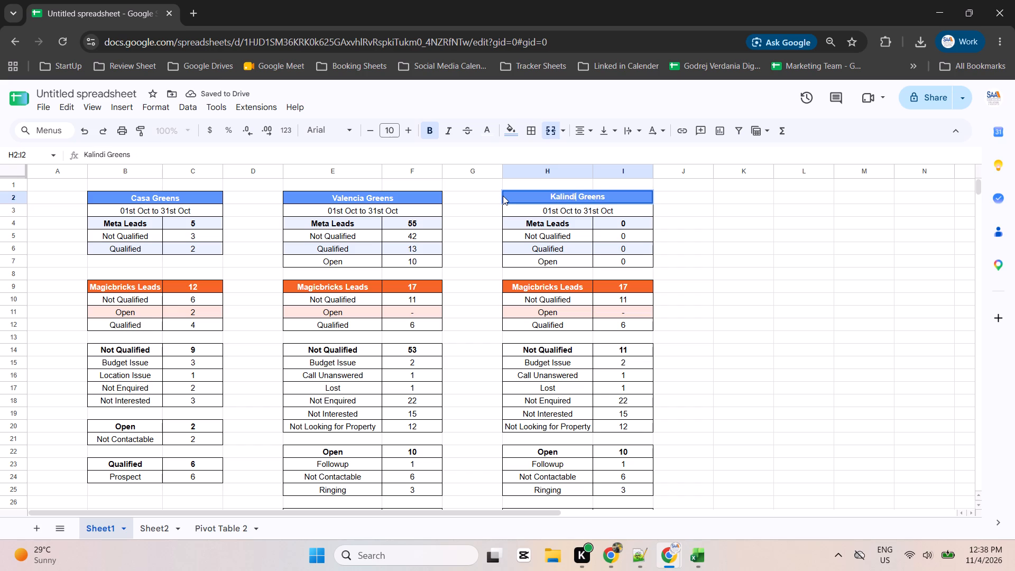
{"action": "key", "text": "Return"}
Switch the Tertiary Source filter in Pivot Table 2 from Facebook to Magicbricks only.
{"action": "key", "text": "alt+Tab"}
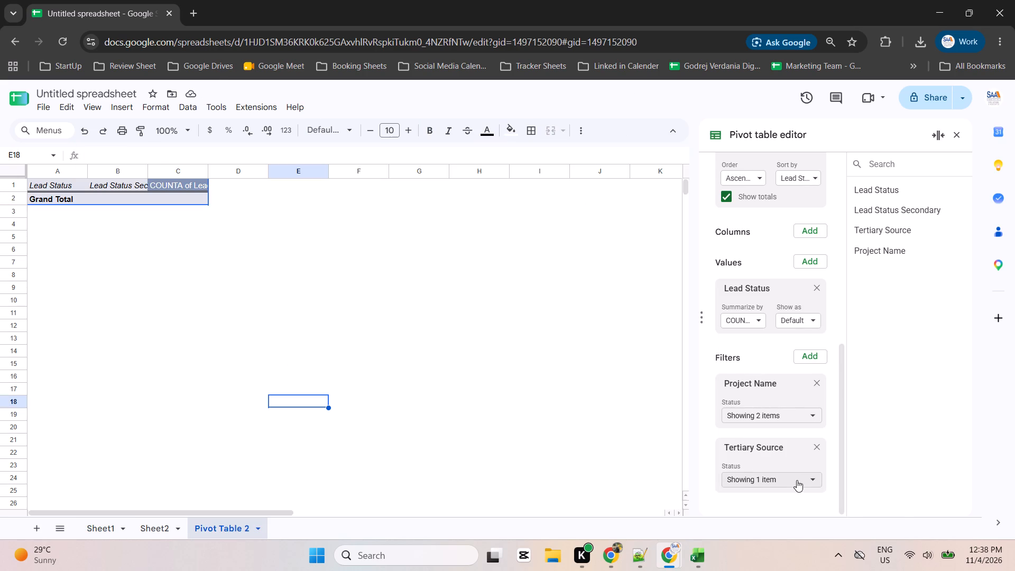
{"action": "left_click", "coordinate": [797, 480]}
{"action": "left_click", "coordinate": [792, 446]}
{"action": "left_click", "coordinate": [795, 462]}
{"action": "left_click", "coordinate": [872, 524]}
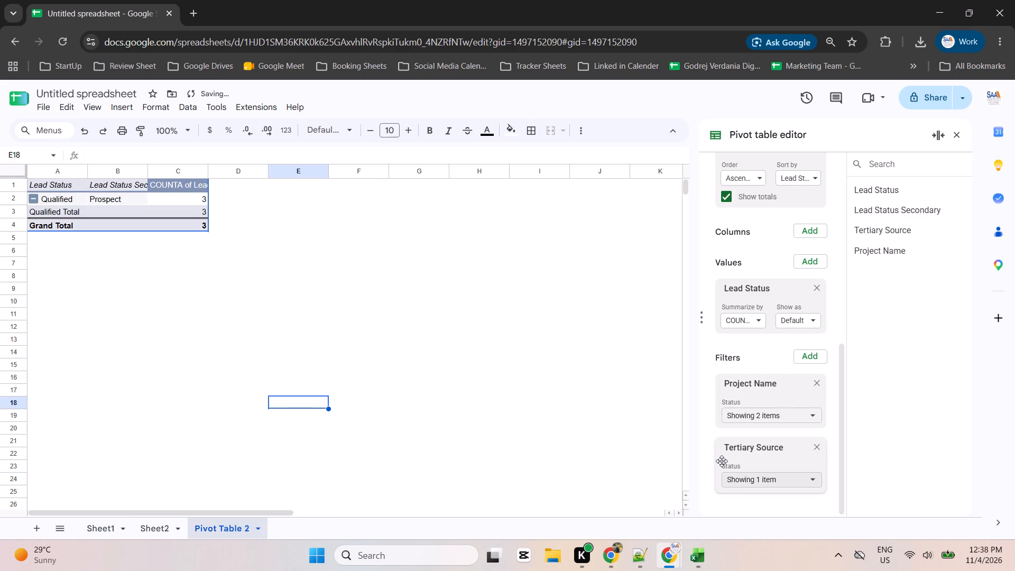
Set the Kalindi Greens Magicbricks counts in I10:I12 to Not Qualified 0, Open 0 and Qualified 3.
{"action": "key", "text": "alt+Tab"}
{"action": "left_click", "coordinate": [626, 300]}
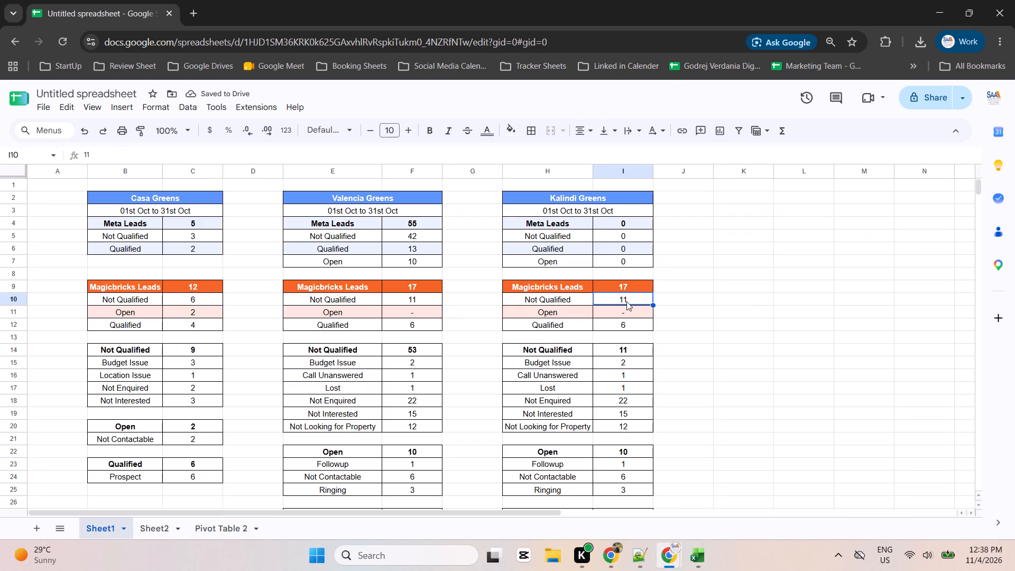
{"action": "key", "text": "0"}
{"action": "key", "text": "Down"}
{"action": "key", "text": "3"}
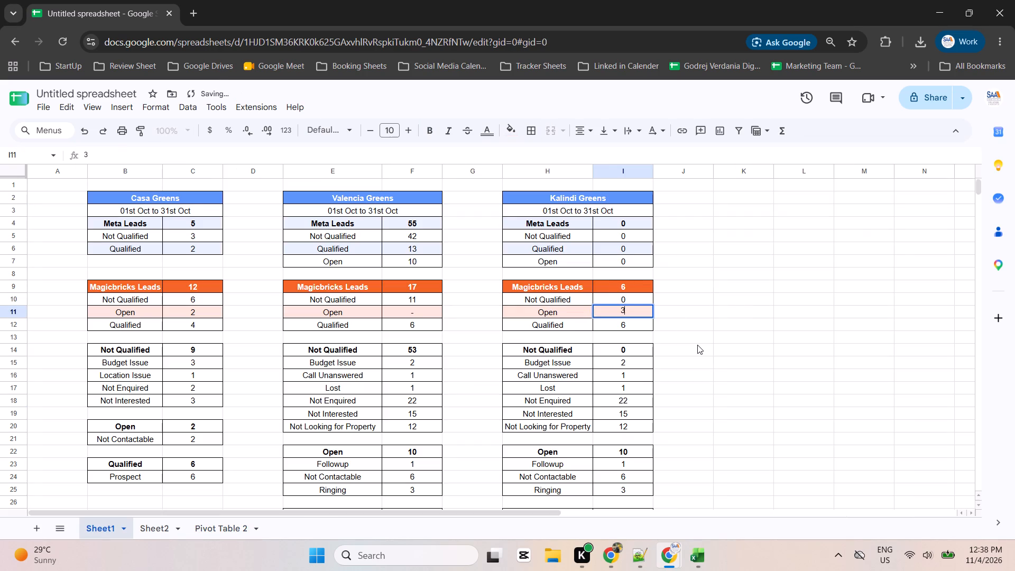
{"action": "key", "text": "BackSpace"}
{"action": "key", "text": "0"}
{"action": "key", "text": "Down"}
{"action": "key", "text": "3"}
{"action": "key", "text": "Down"}
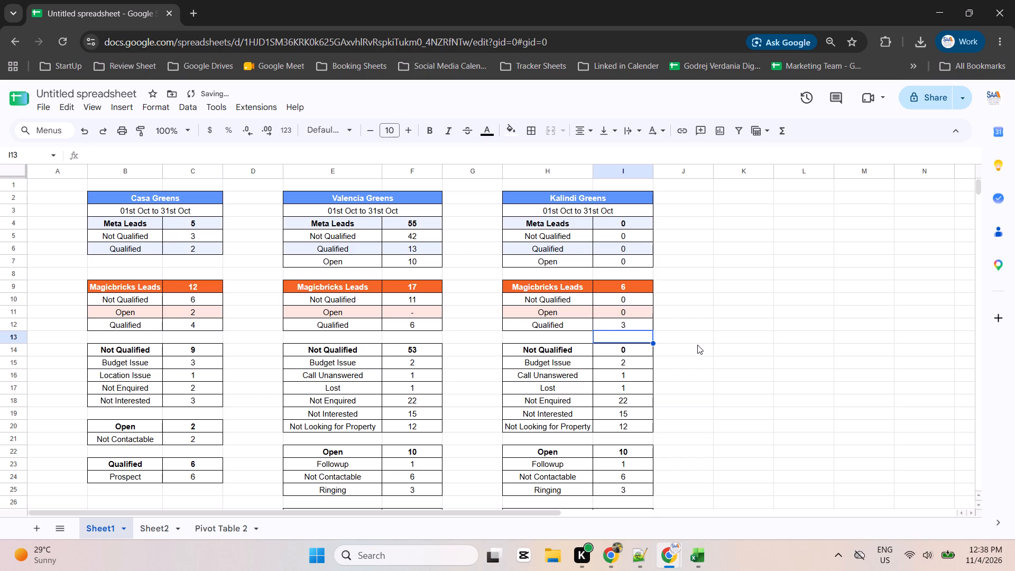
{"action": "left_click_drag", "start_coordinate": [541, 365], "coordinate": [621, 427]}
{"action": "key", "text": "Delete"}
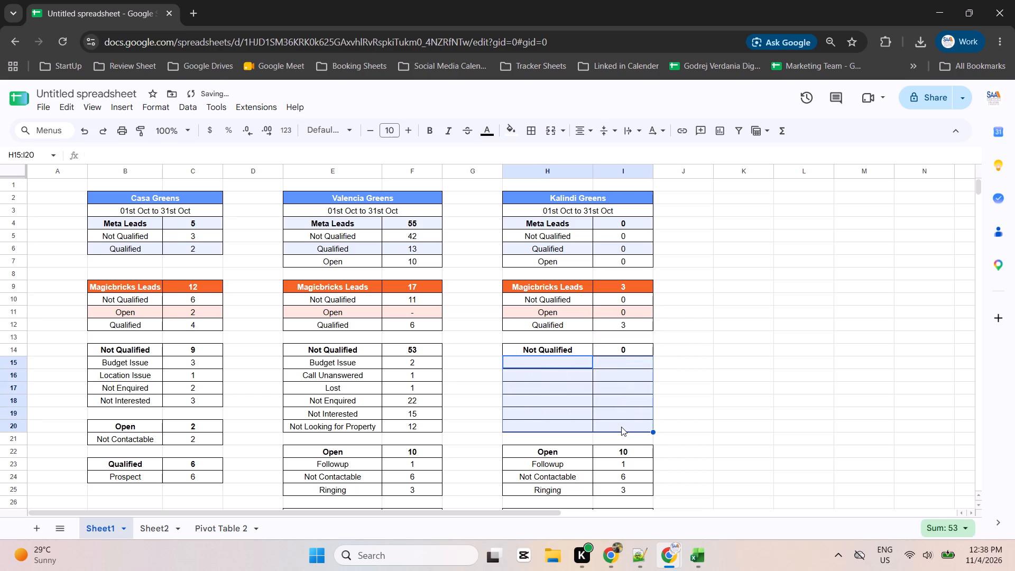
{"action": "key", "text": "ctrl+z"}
Clear the Kalindi Greens Not Qualified entries from Lost to Not Looking for Property, H17:I20.
{"action": "key", "text": "Down"}
{"action": "key", "text": "Down"}
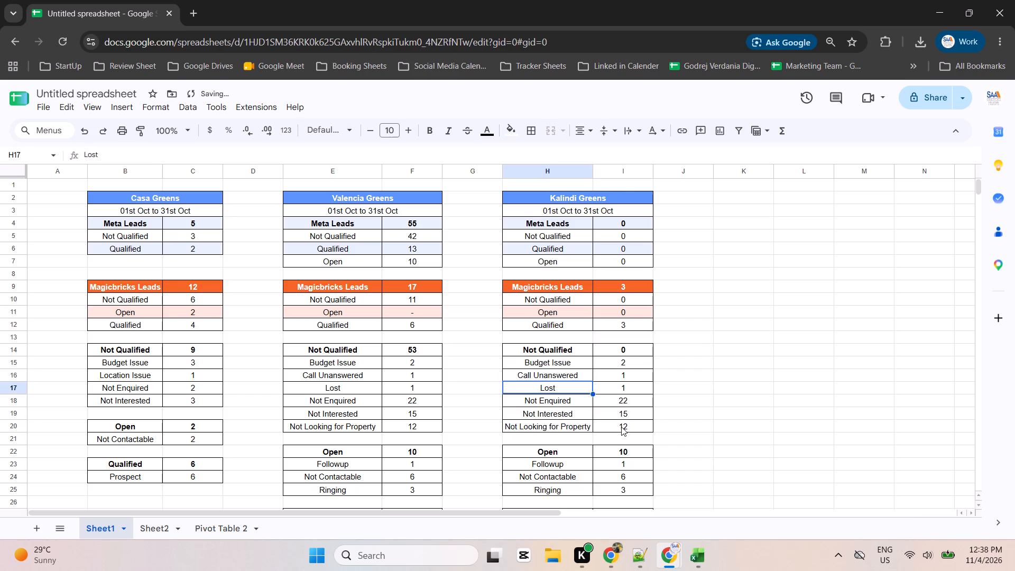
{"action": "key", "text": "shift+Right"}
{"action": "key", "text": "ctrl+shift+Down"}
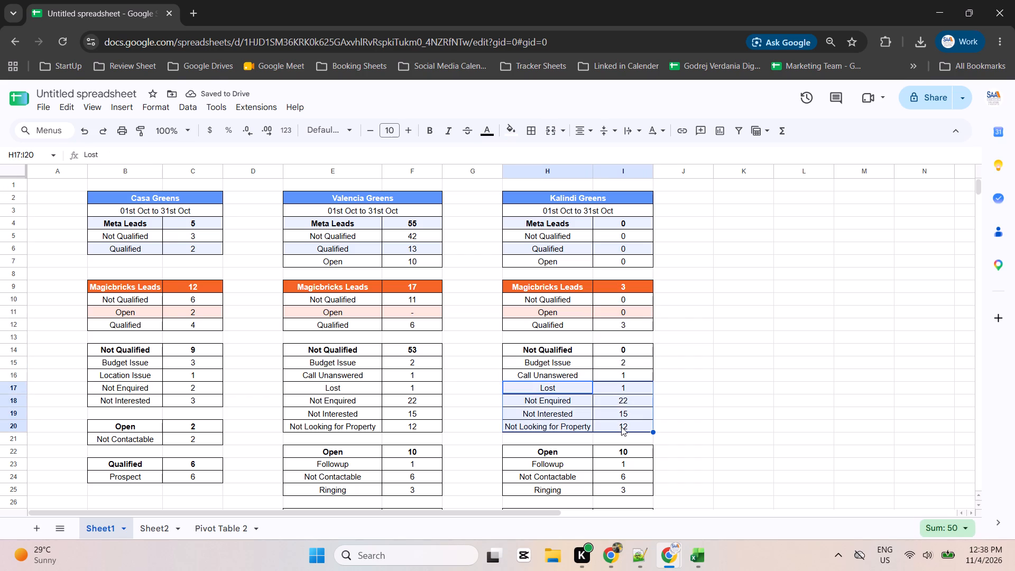
{"action": "key", "text": "Delete"}
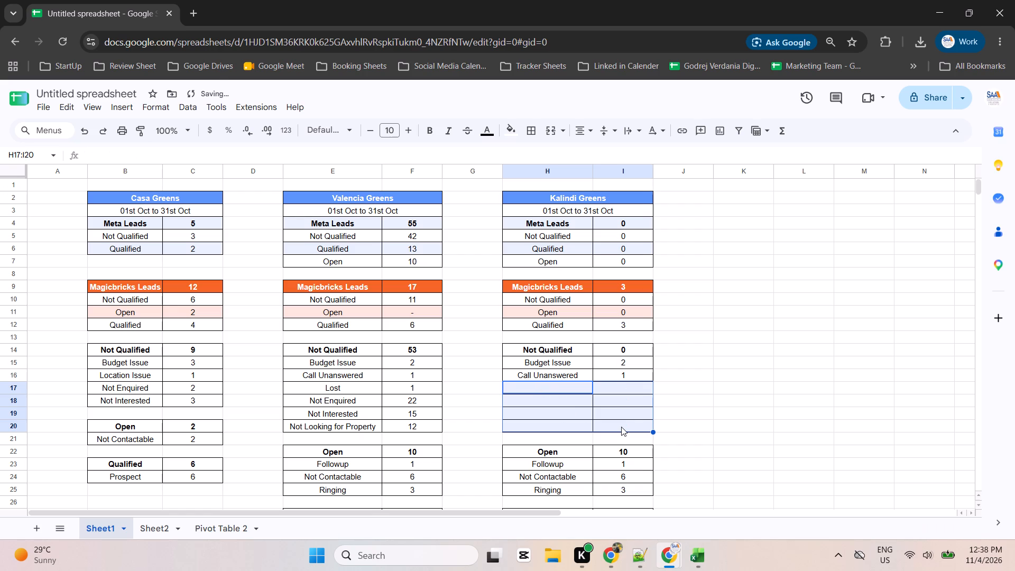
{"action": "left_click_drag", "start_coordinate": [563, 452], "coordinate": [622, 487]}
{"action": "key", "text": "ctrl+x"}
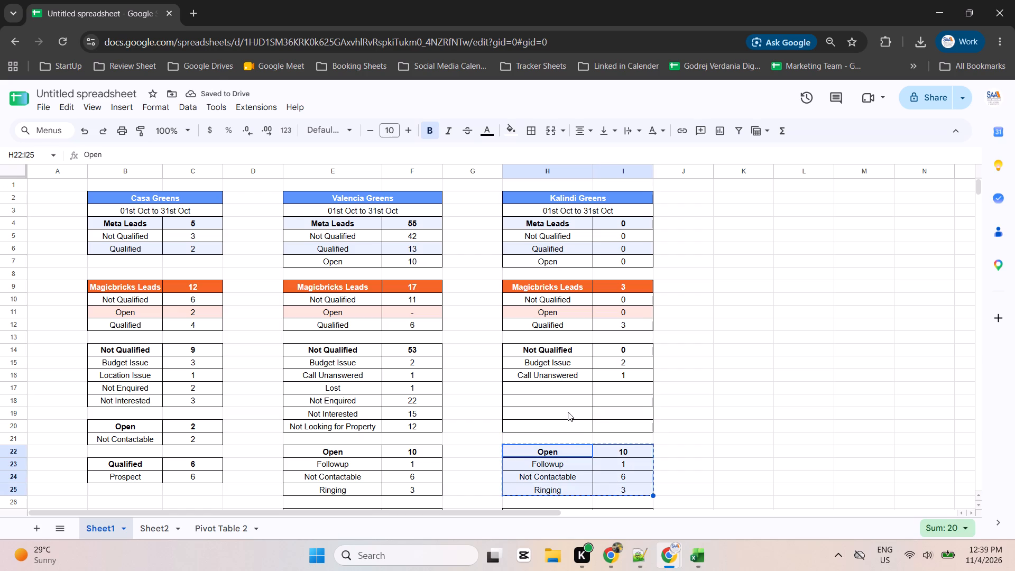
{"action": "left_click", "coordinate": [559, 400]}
Remove all borders from the emptied cells H17:I20.
{"action": "left_click_drag", "start_coordinate": [553, 390], "coordinate": [633, 428]}
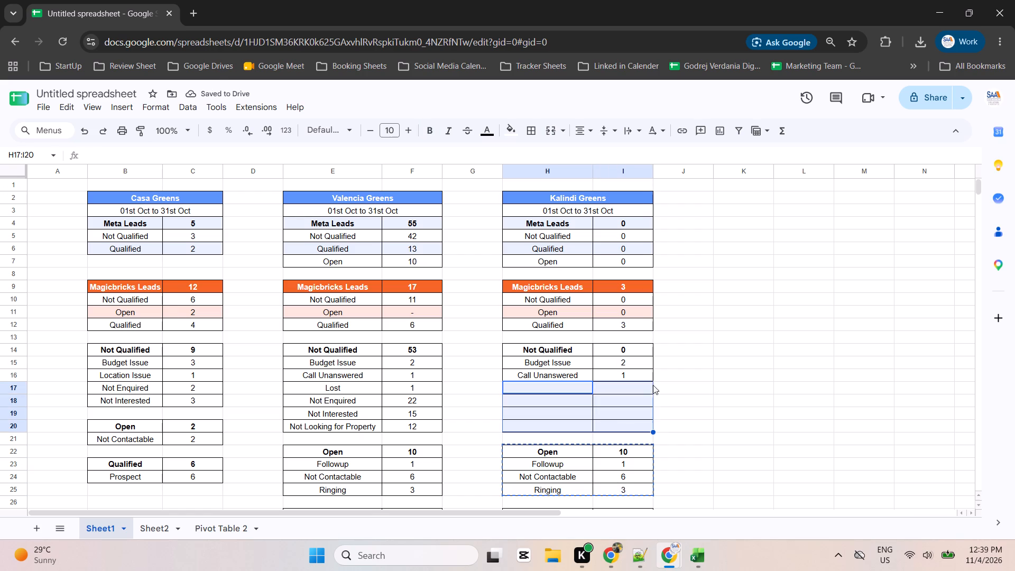
{"action": "left_click", "coordinate": [525, 134]}
{"action": "left_click", "coordinate": [618, 177]}
{"action": "left_click", "coordinate": [825, 349]}
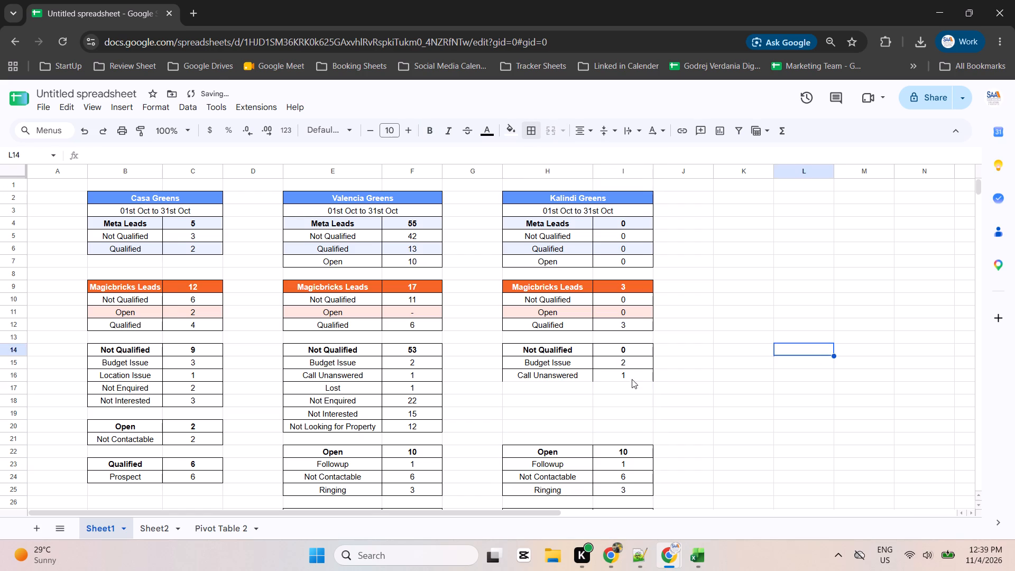
Apply all borders to the Kalindi Greens Not Qualified block, H14:I16.
{"action": "left_click", "coordinate": [593, 379]}
{"action": "key", "text": "ctrl+a"}
{"action": "left_click", "coordinate": [530, 126]}
{"action": "left_click", "coordinate": [535, 154]}
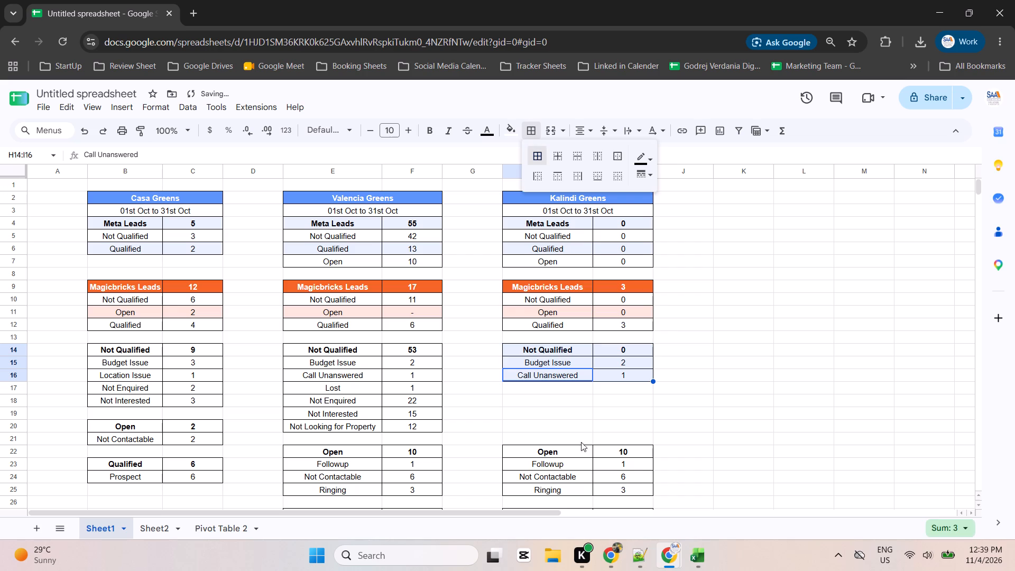
Copy the Open heading and Followup rows, H22:I23, to H18 beneath the shortened Not Qualified block.
{"action": "key", "text": "alt+Tab"}
{"action": "key", "text": "alt+Tab"}
{"action": "left_click_drag", "start_coordinate": [567, 456], "coordinate": [624, 466]}
{"action": "key", "text": "ctrl+c"}
{"action": "left_click", "coordinate": [546, 404]}
{"action": "key", "text": "ctrl+v"}
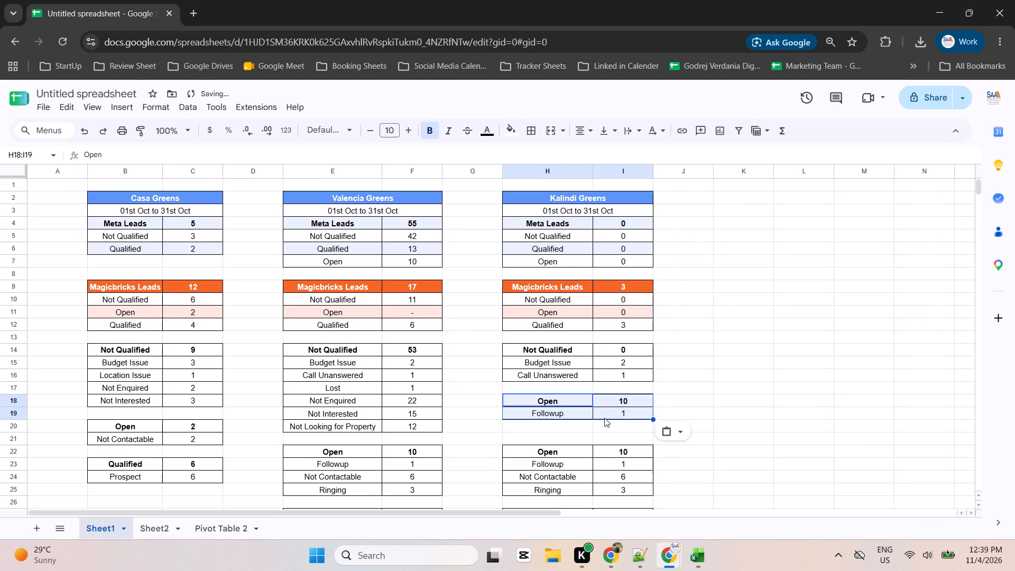
Clear the Followup count in I19 and set the copied Open total in I18 to 0.
{"action": "left_click", "coordinate": [615, 415]}
{"action": "key", "text": "BackSpace"}
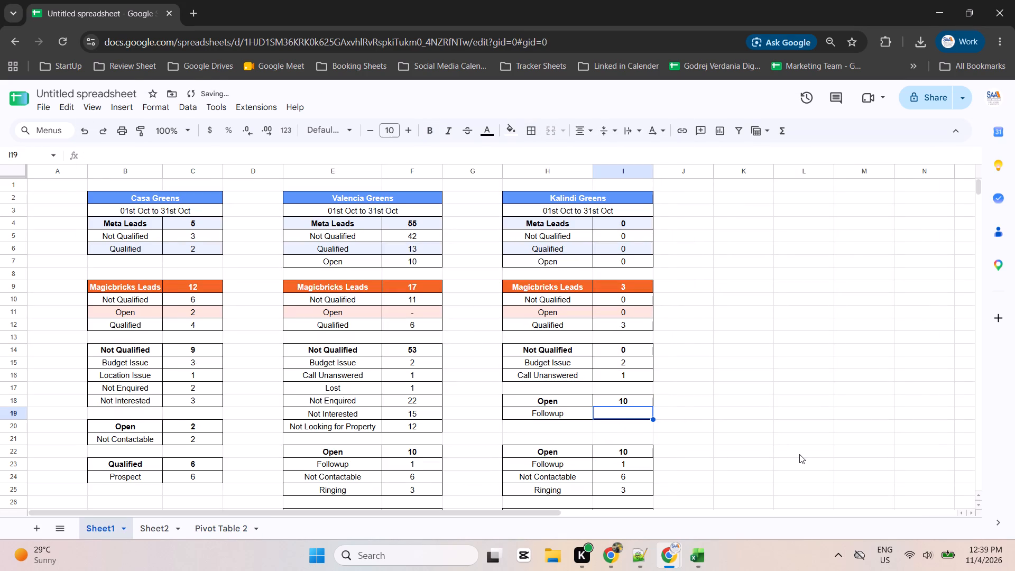
{"action": "key", "text": "Up"}
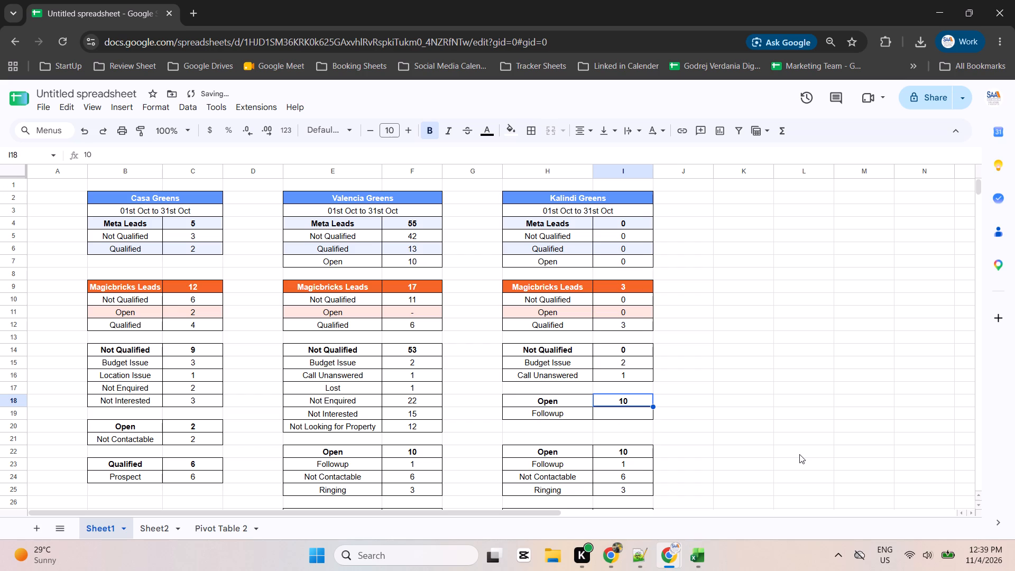
{"action": "key", "text": "0"}
Clear the Budget Issue and Call Unanswered rows, H15:I16, in the Kalindi Greens Not Qualified block.
{"action": "key", "text": "Up"}
{"action": "key", "text": "Up"}
{"action": "key", "text": "Up"}
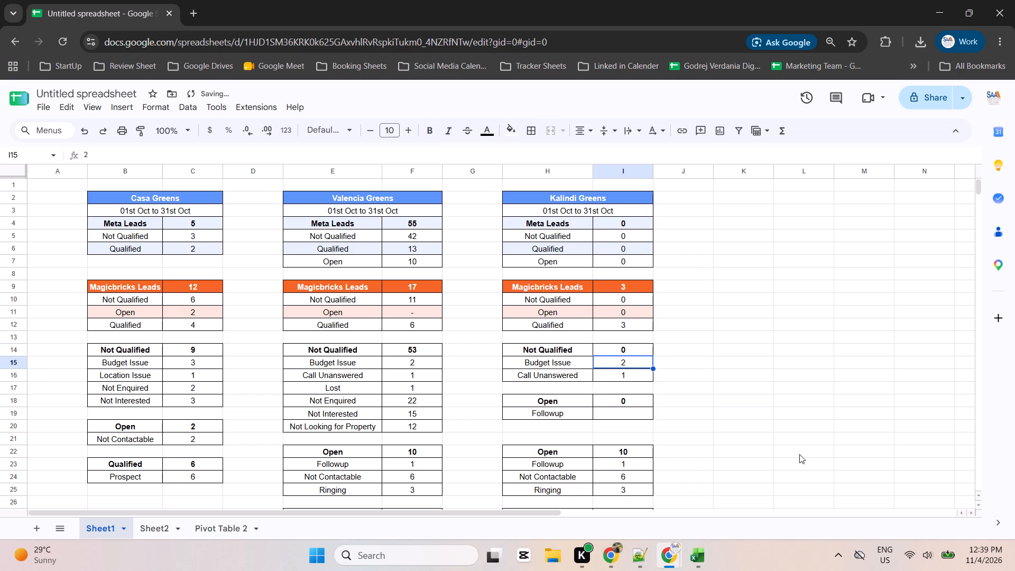
{"action": "key", "text": "Down"}
{"action": "key", "text": "Up"}
{"action": "key", "text": "Left"}
{"action": "key", "text": "shift+Down"}
{"action": "key", "text": "shift+Right"}
{"action": "key", "text": "BackSpace"}
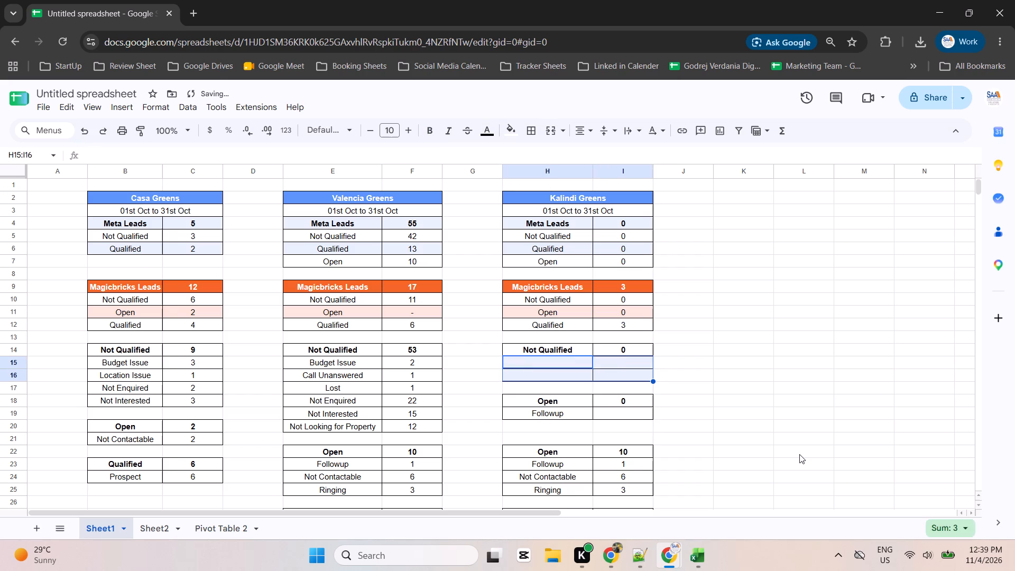
Clear the Followup row, H19:I19, beneath the new Kalindi Greens Open heading.
{"action": "key", "text": "Down"}
{"action": "key", "text": "Down"}
{"action": "key", "text": "Down"}
{"action": "key", "text": "Down"}
{"action": "key", "text": "shift+Right"}
{"action": "key", "text": "BackSpace"}
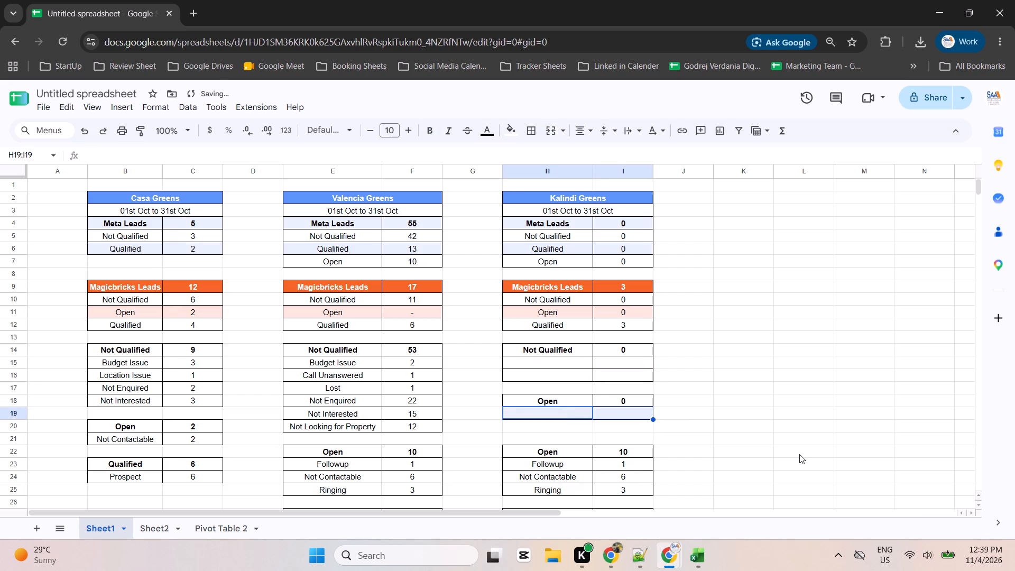
Clear the old Open block, H22:I25, in the Kalindi Greens report.
{"action": "key", "text": "alt+Tab"}
{"action": "key", "text": "alt+Tab"}
{"action": "scroll", "coordinate": [643, 477], "scroll_direction": "down", "scroll_amount": 2}
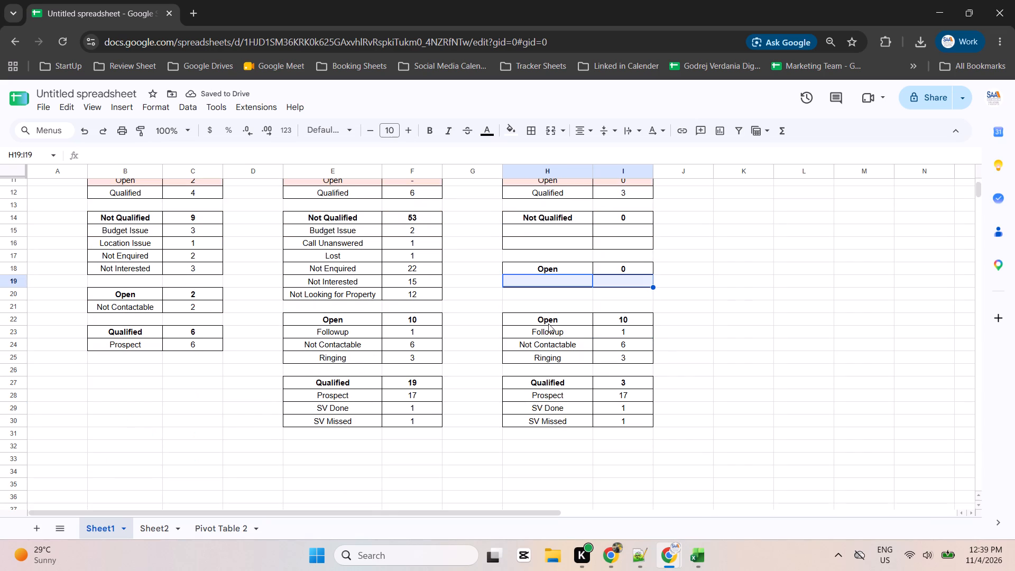
{"action": "left_click_drag", "start_coordinate": [543, 319], "coordinate": [653, 361]}
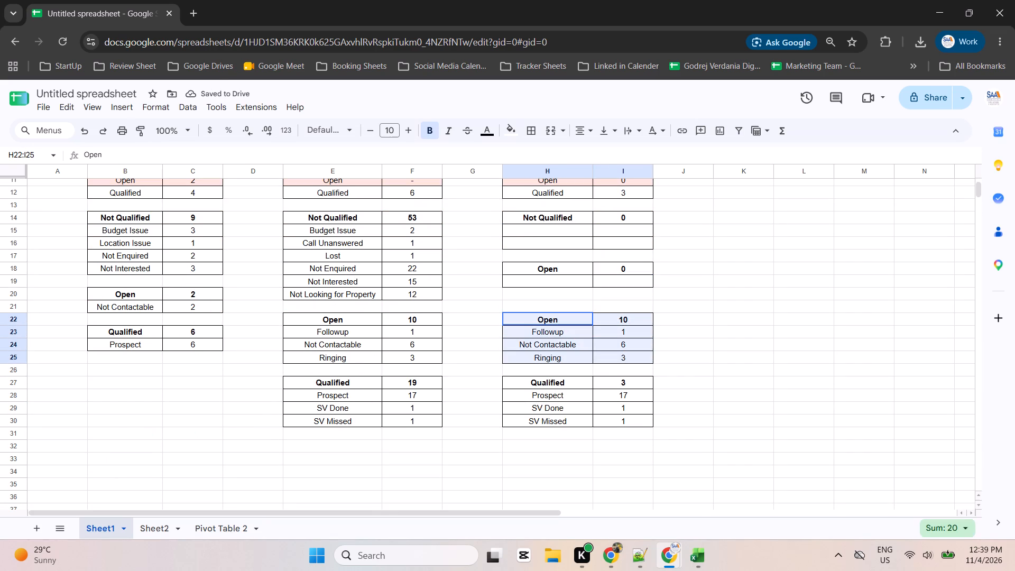
{"action": "key", "text": "Delete"}
Check the Prospect entry in the pivot table and set the Kalindi Greens Prospect count in I28 to 3.
{"action": "key", "text": "alt+Tab"}
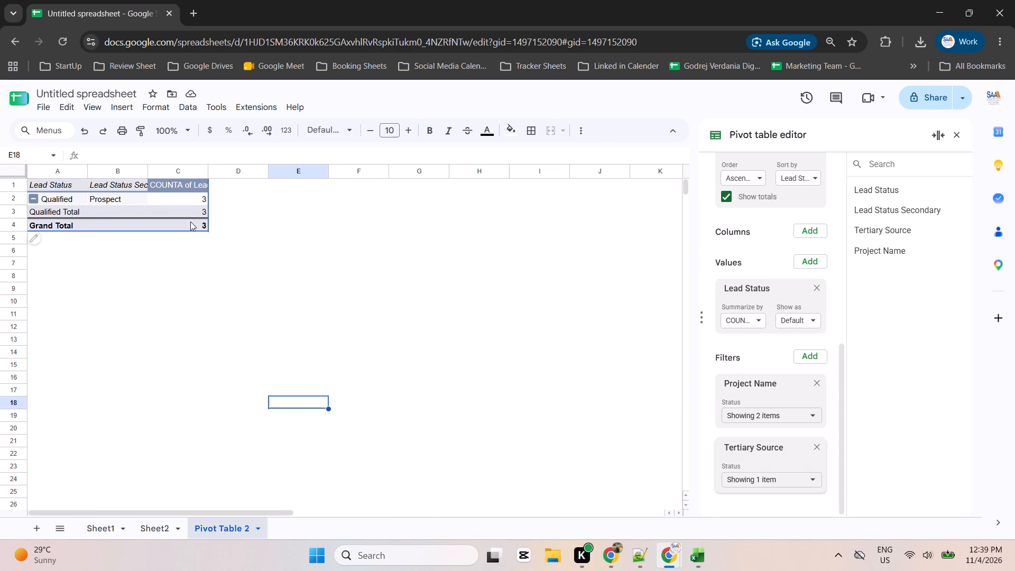
{"action": "left_click", "coordinate": [113, 198]}
{"action": "key", "text": "ctrl+c"}
{"action": "key", "text": "alt+Tab"}
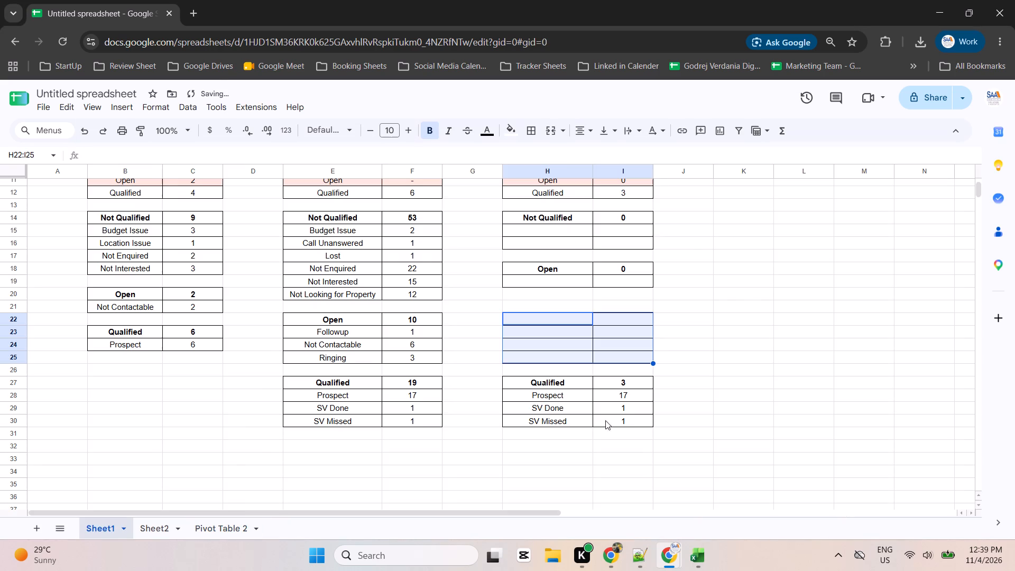
{"action": "left_click", "coordinate": [628, 399]}
{"action": "left_click_drag", "start_coordinate": [753, 416], "coordinate": [759, 416]}
{"action": "left_click", "coordinate": [635, 394]}
{"action": "key", "text": "3"}
{"action": "left_click", "coordinate": [723, 432]}
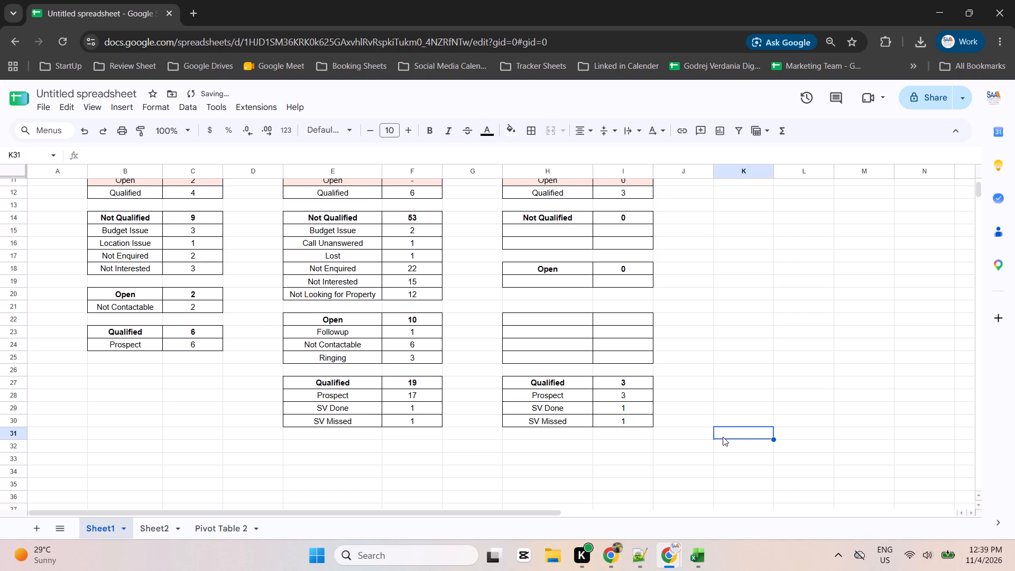
Clear the SV Done and SV Missed rows, H29:I30, in the Kalindi Greens Qualified block.
{"action": "left_click_drag", "start_coordinate": [557, 407], "coordinate": [624, 426]}
{"action": "key", "text": "Delete"}
{"action": "left_click", "coordinate": [716, 442]}
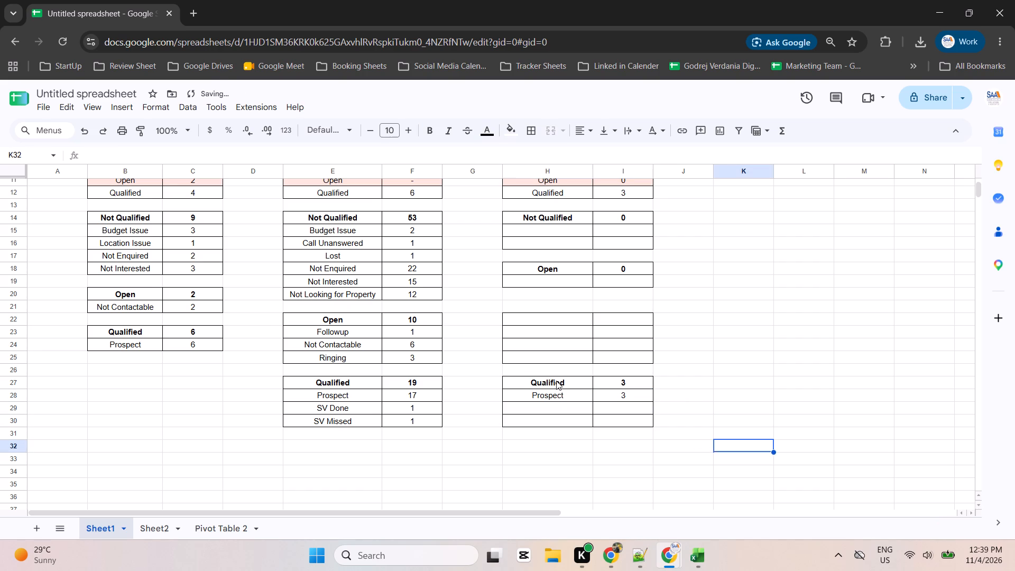
Copy the Qualified heading and Prospect row, H27:I28, to H21 and set the copied Qualified total to 3.
{"action": "left_click_drag", "start_coordinate": [557, 382], "coordinate": [604, 394]}
{"action": "key", "text": "ctrl+c"}
{"action": "left_click", "coordinate": [546, 306]}
{"action": "key", "text": "ctrl+v"}
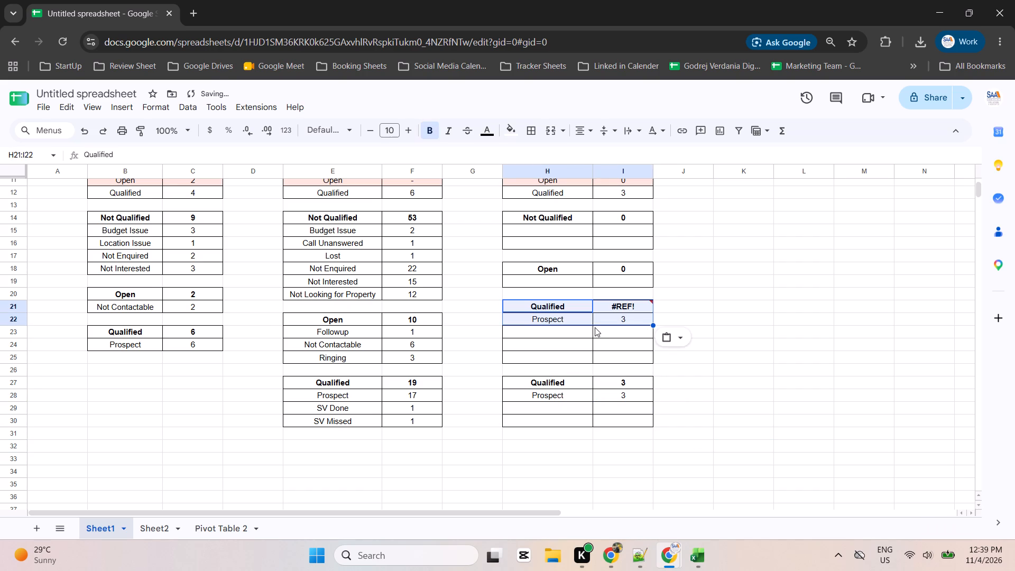
{"action": "left_click", "coordinate": [628, 309]}
{"action": "key", "text": "3"}
{"action": "left_click", "coordinate": [755, 382]}
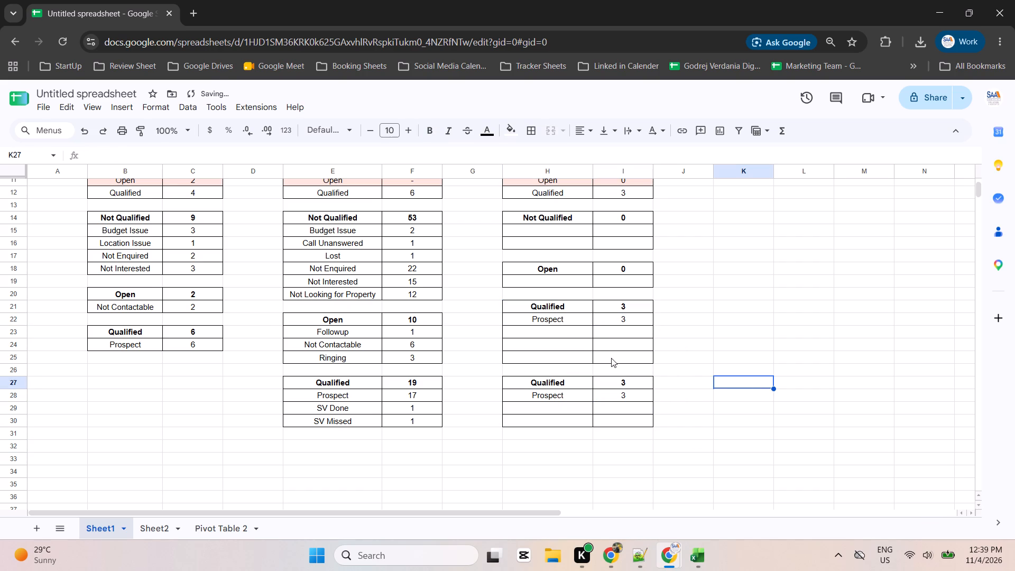
Remove all borders from H23:I30 and clear the leftover Qualified and Prospect rows beneath the copied block.
{"action": "left_click_drag", "start_coordinate": [551, 330], "coordinate": [631, 428]}
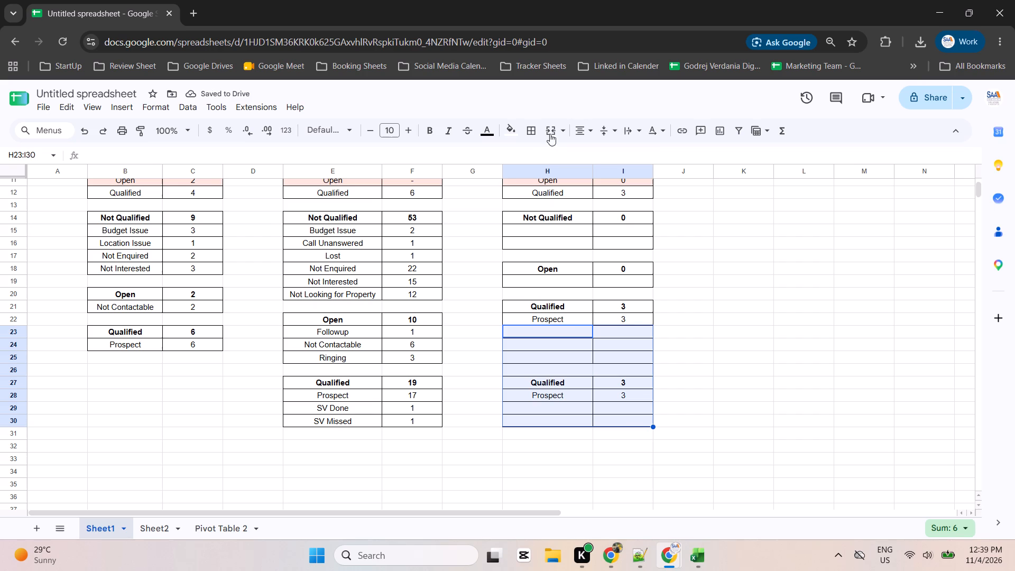
{"action": "left_click", "coordinate": [535, 136]}
{"action": "left_click", "coordinate": [614, 180]}
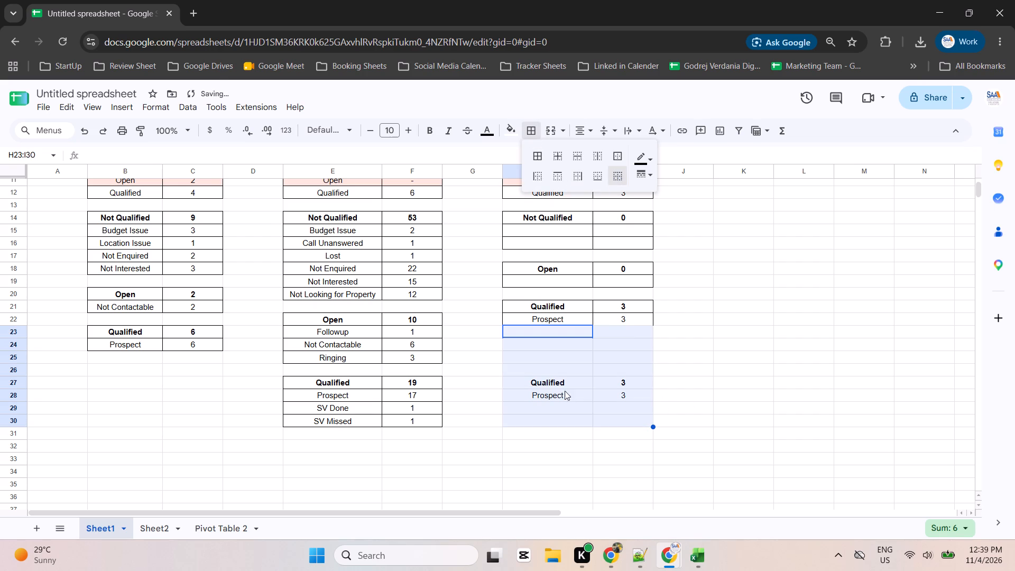
{"action": "left_click_drag", "start_coordinate": [539, 377], "coordinate": [682, 412]}
{"action": "key", "text": "BackSpace"}
Apply all borders to the Kalindi Greens Qualified block, H21:I22.
{"action": "left_click", "coordinate": [578, 320]}
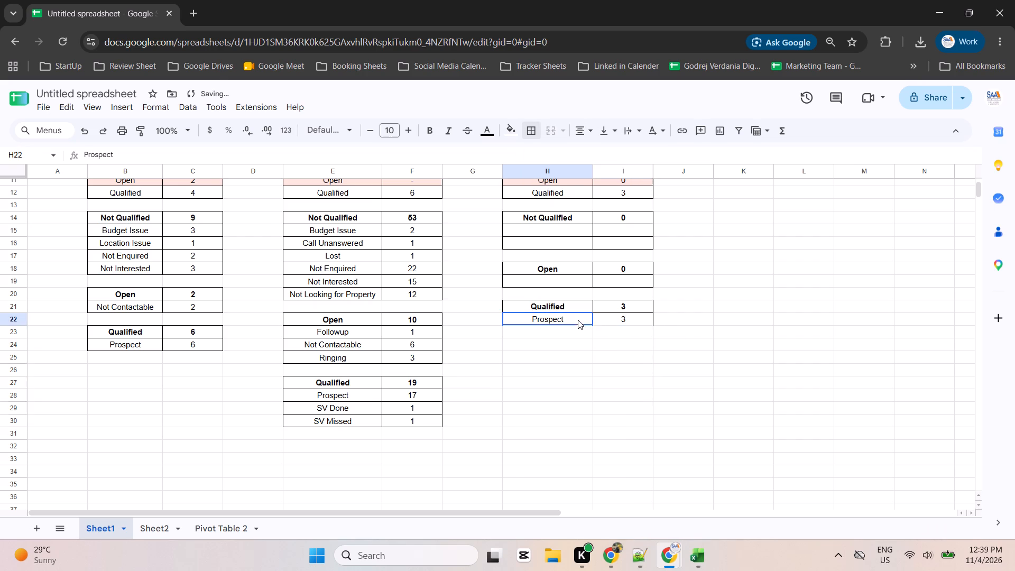
{"action": "key", "text": "ctrl+a"}
{"action": "left_click", "coordinate": [526, 132]}
{"action": "left_click", "coordinate": [534, 151]}
{"action": "left_click", "coordinate": [943, 371]}
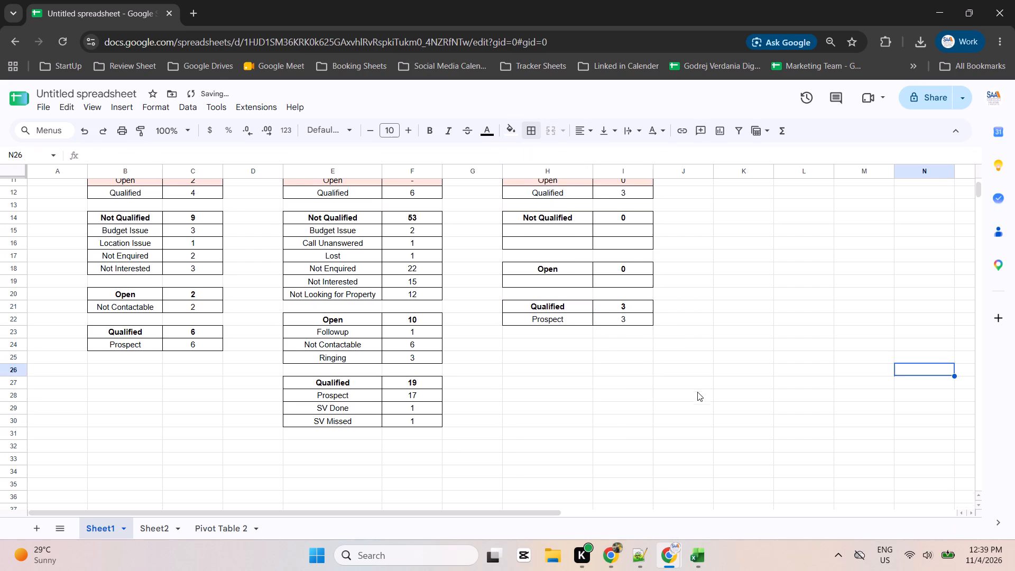
Narrow the empty spacer columns D and G between the three project reports.
{"action": "scroll", "coordinate": [697, 392], "scroll_direction": "up", "scroll_amount": 2}
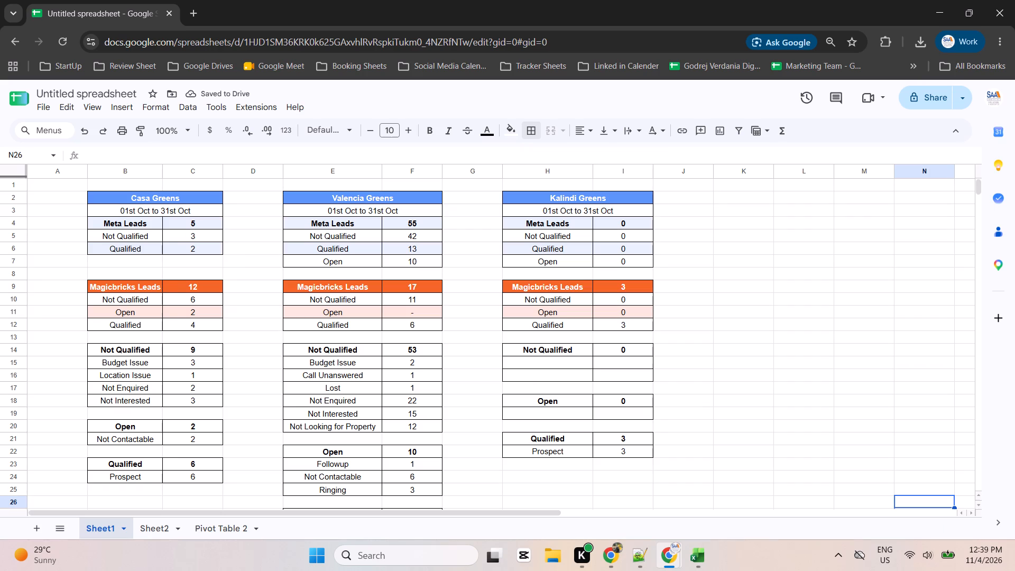
{"action": "left_click", "coordinate": [261, 168]}
{"action": "left_click_drag", "start_coordinate": [278, 169], "coordinate": [269, 169]}
{"action": "left_click_drag", "start_coordinate": [282, 169], "coordinate": [257, 169]}
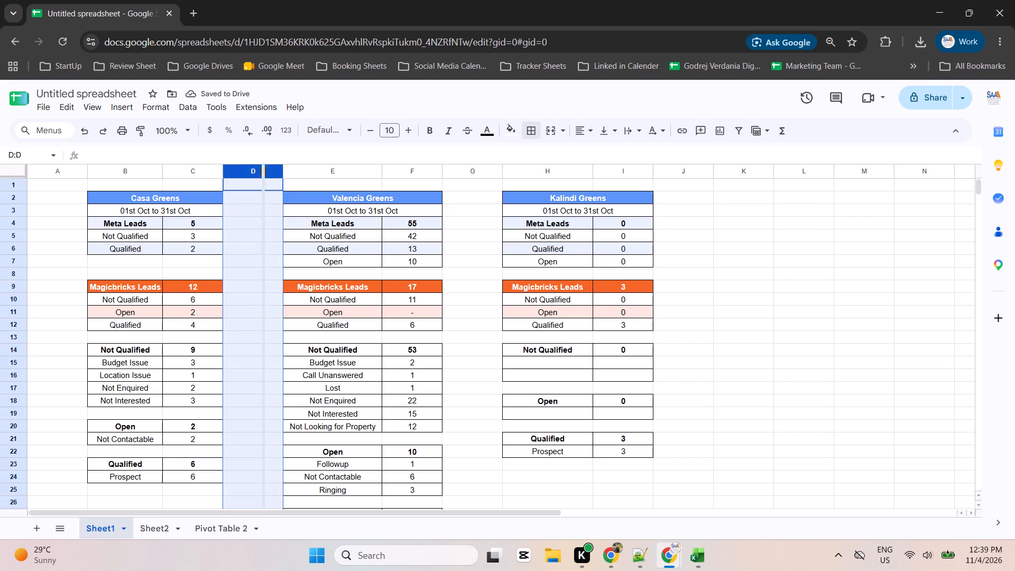
{"action": "left_click_drag", "start_coordinate": [257, 169], "coordinate": [247, 170]}
{"action": "left_click", "coordinate": [466, 169]}
{"action": "left_click_drag", "start_coordinate": [469, 169], "coordinate": [436, 172]}
{"action": "left_click", "coordinate": [715, 252]}
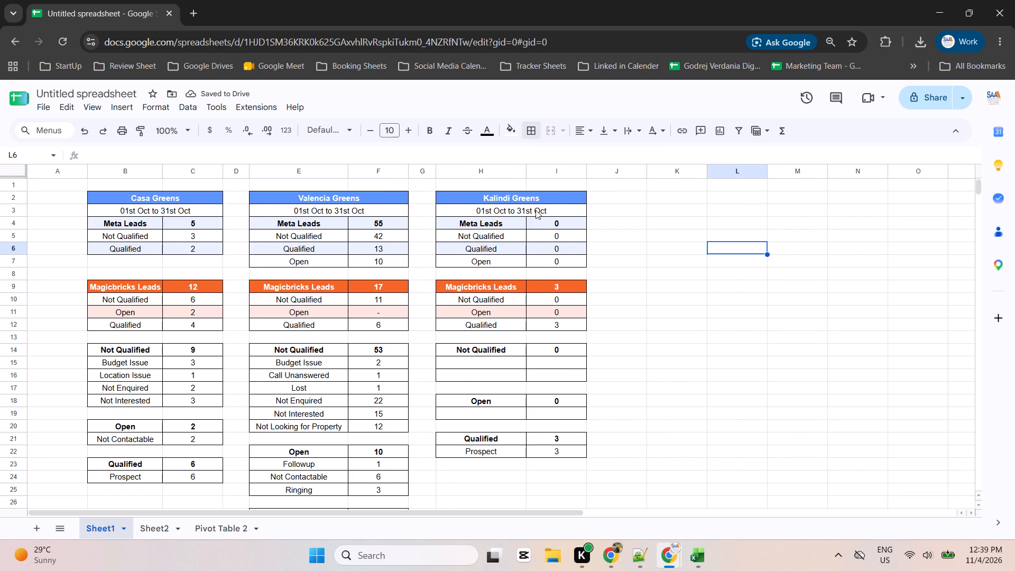
Filter the pivot table's Project Name to "Casa Greens, The Divine" and "The Divine" only.
{"action": "key", "text": "alt+Tab"}
{"action": "scroll", "coordinate": [291, 333], "scroll_direction": "up", "scroll_amount": 1}
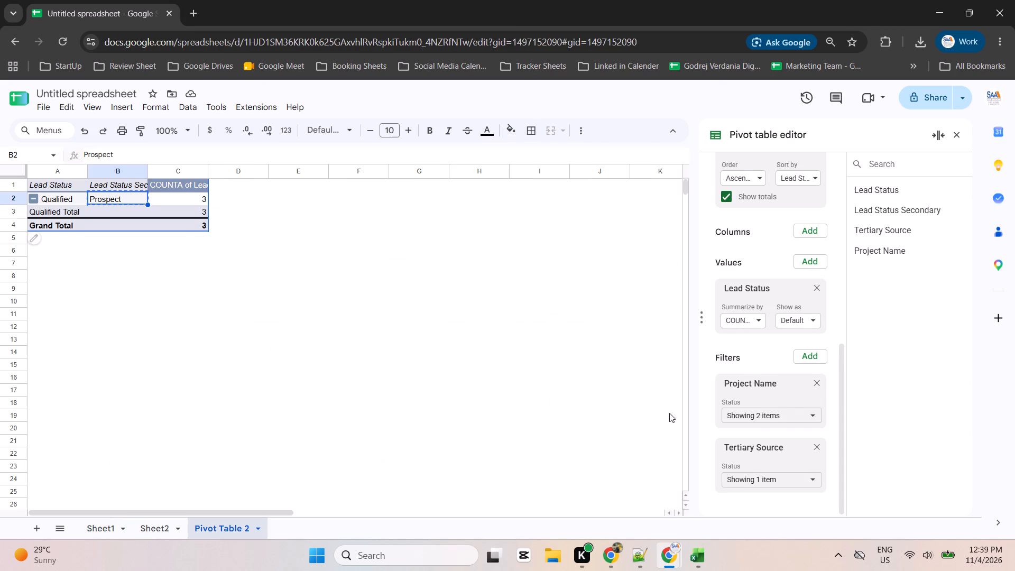
{"action": "scroll", "coordinate": [793, 431], "scroll_direction": "down", "scroll_amount": 1}
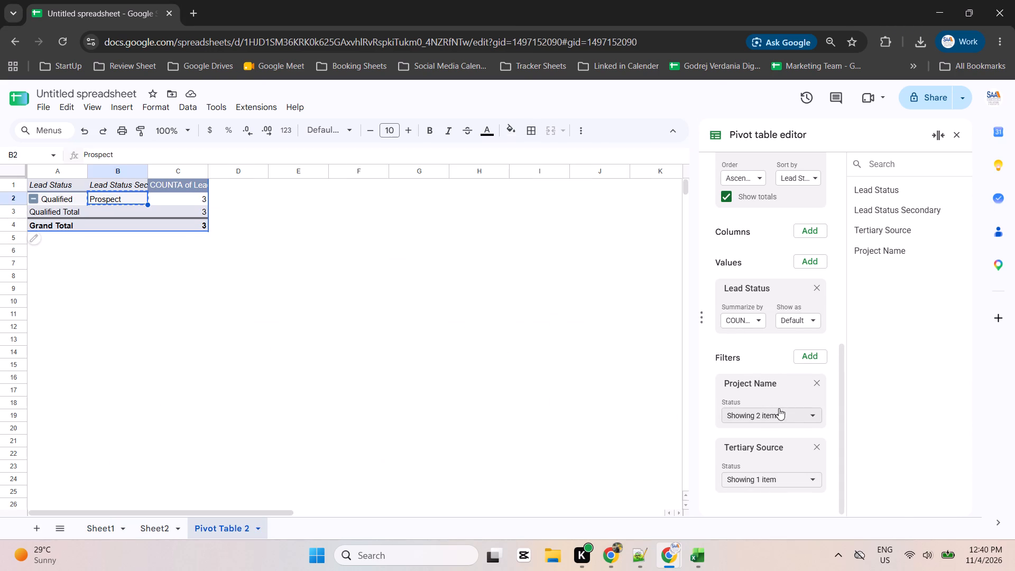
{"action": "left_click", "coordinate": [773, 420]}
{"action": "scroll", "coordinate": [805, 466], "scroll_direction": "down", "scroll_amount": 2}
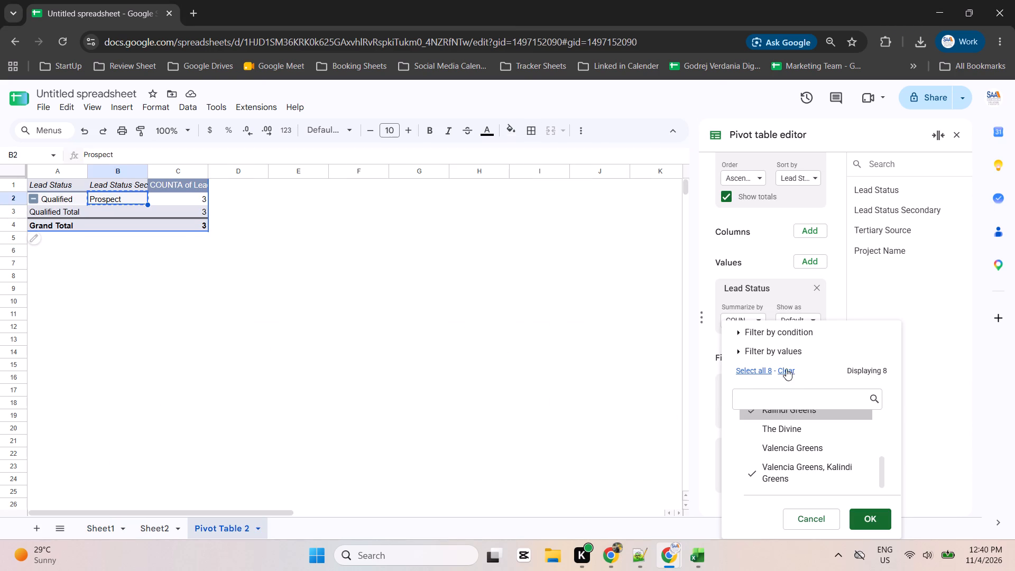
{"action": "left_click", "coordinate": [786, 369]}
{"action": "left_click", "coordinate": [786, 392]}
{"action": "type", "text": "div"}
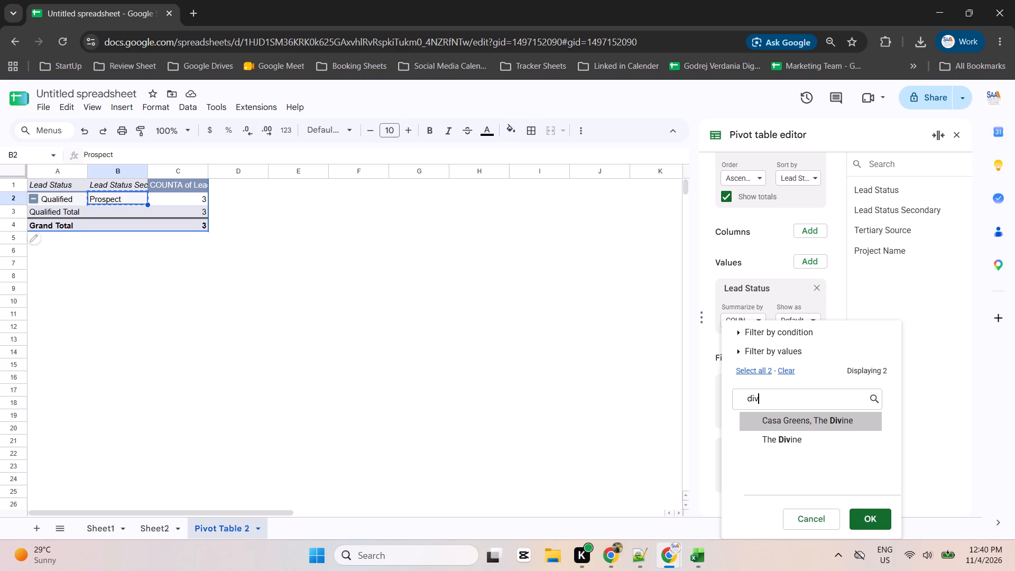
{"action": "left_click", "coordinate": [795, 435]}
{"action": "left_click", "coordinate": [851, 423]}
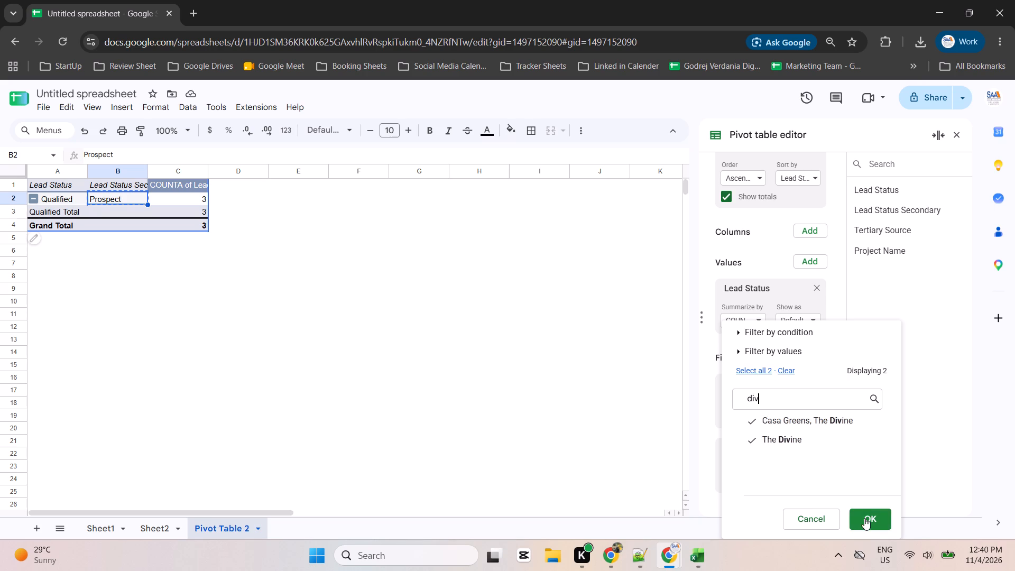
{"action": "left_click", "coordinate": [864, 518]}
Add Facebook to the pivot table's Tertiary Source filter alongside Magicbricks.
{"action": "scroll", "coordinate": [562, 440], "scroll_direction": "up", "scroll_amount": 3}
{"action": "left_click", "coordinate": [767, 475]}
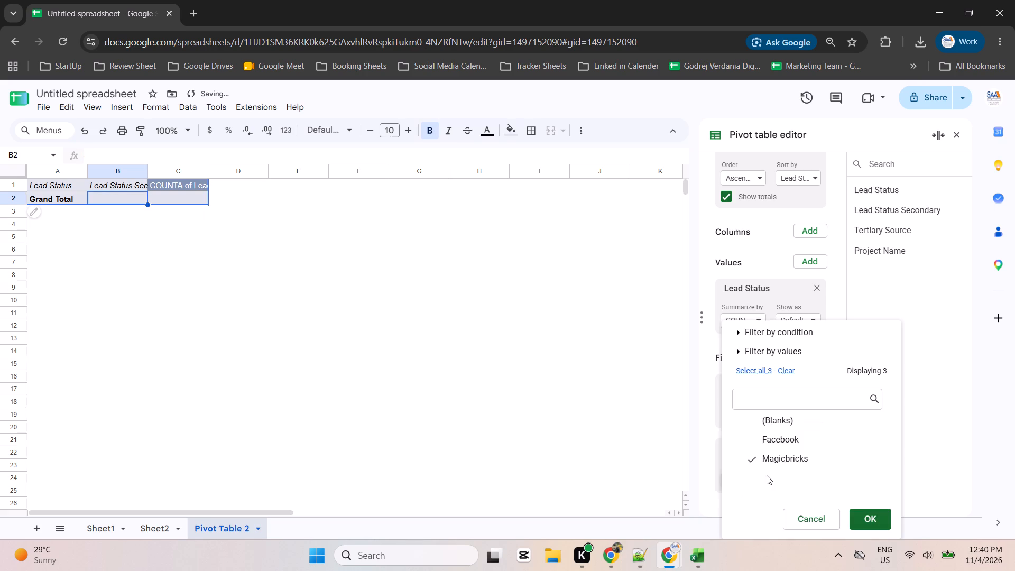
{"action": "left_click", "coordinate": [780, 437]}
{"action": "left_click", "coordinate": [882, 523]}
{"action": "scroll", "coordinate": [480, 419], "scroll_direction": "up", "scroll_amount": 4}
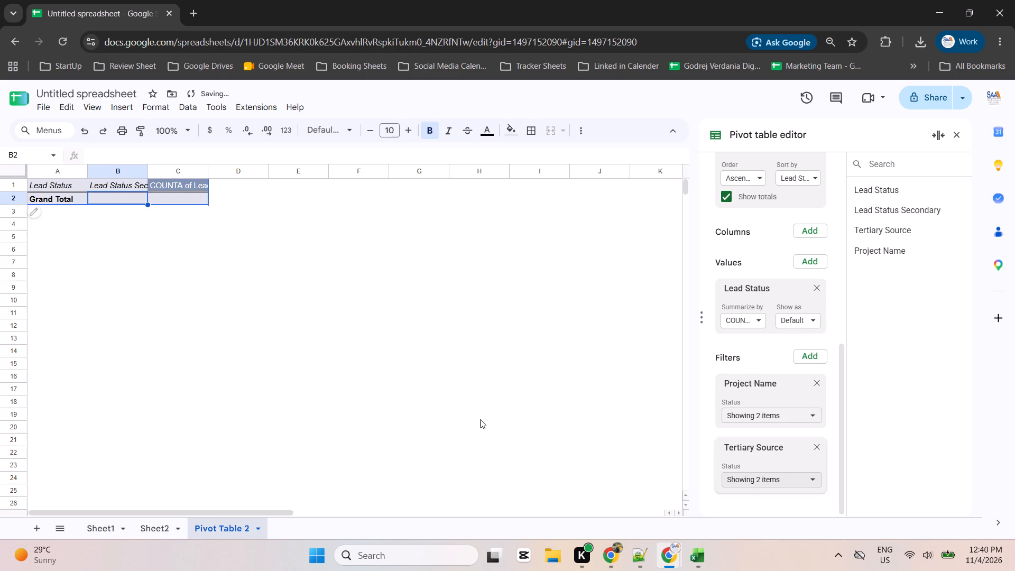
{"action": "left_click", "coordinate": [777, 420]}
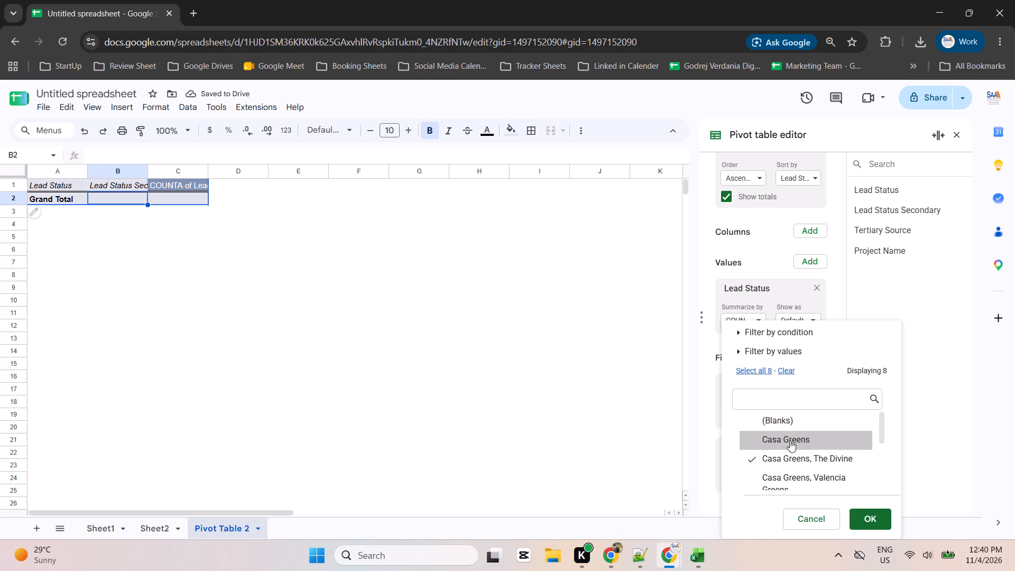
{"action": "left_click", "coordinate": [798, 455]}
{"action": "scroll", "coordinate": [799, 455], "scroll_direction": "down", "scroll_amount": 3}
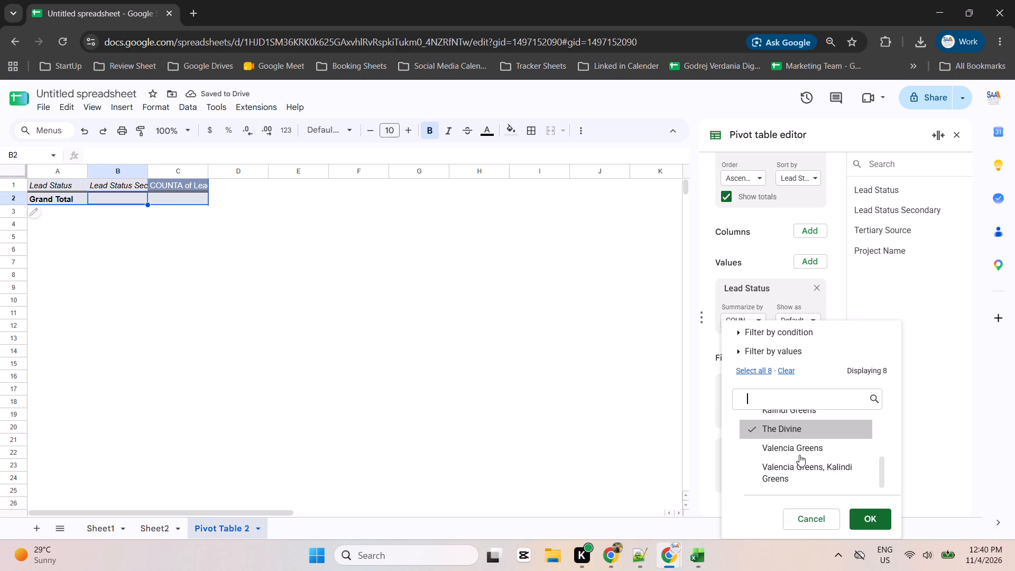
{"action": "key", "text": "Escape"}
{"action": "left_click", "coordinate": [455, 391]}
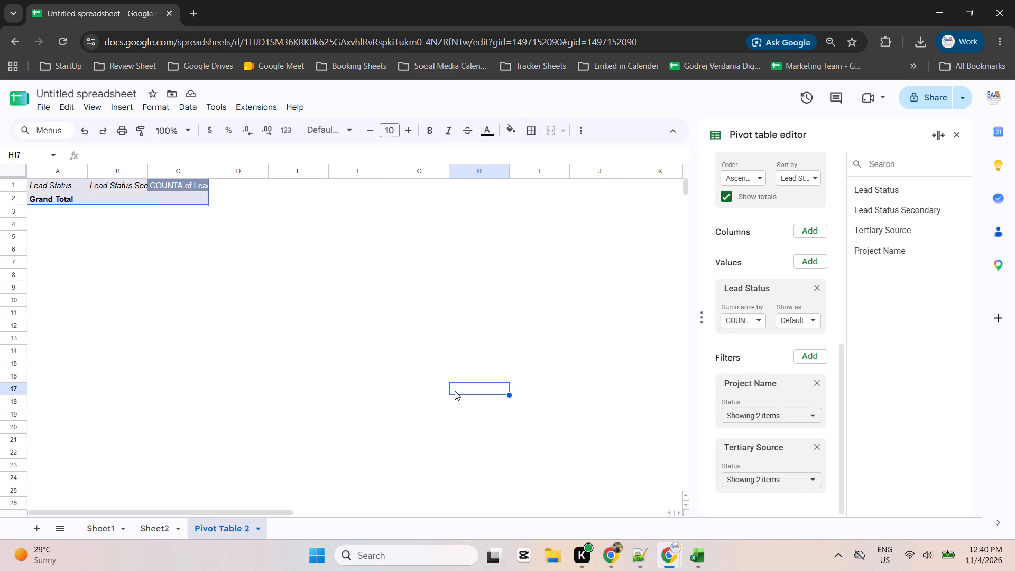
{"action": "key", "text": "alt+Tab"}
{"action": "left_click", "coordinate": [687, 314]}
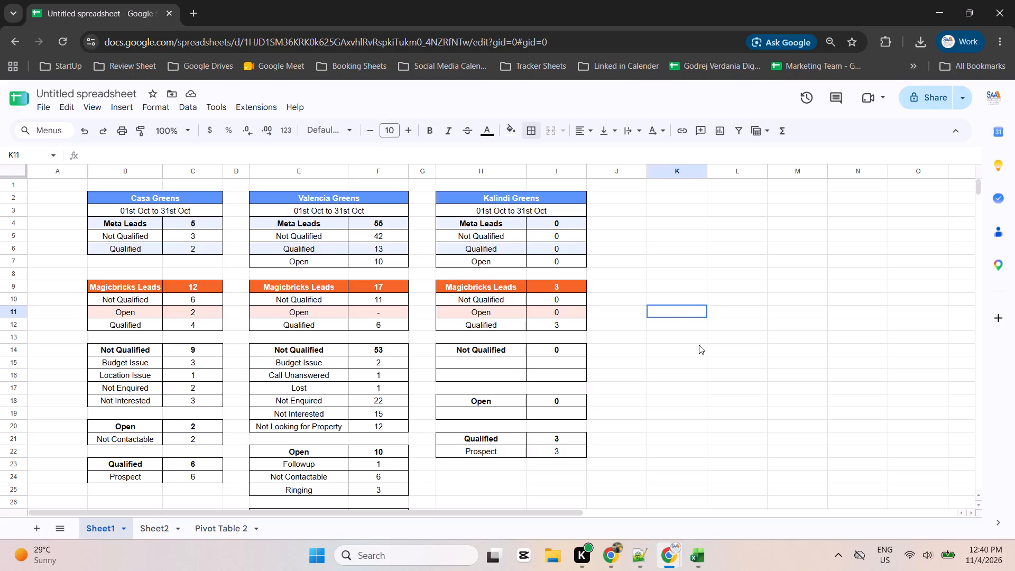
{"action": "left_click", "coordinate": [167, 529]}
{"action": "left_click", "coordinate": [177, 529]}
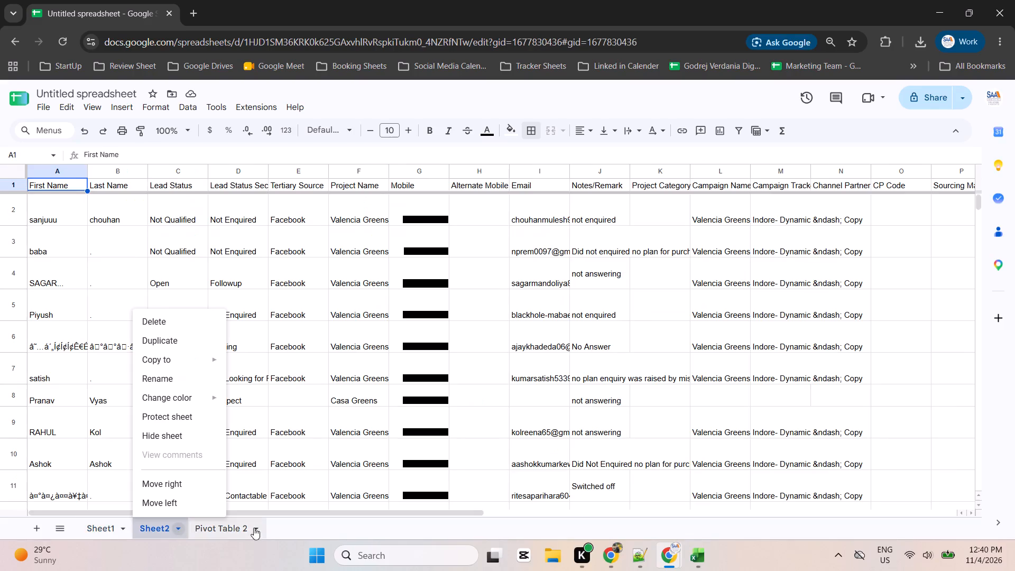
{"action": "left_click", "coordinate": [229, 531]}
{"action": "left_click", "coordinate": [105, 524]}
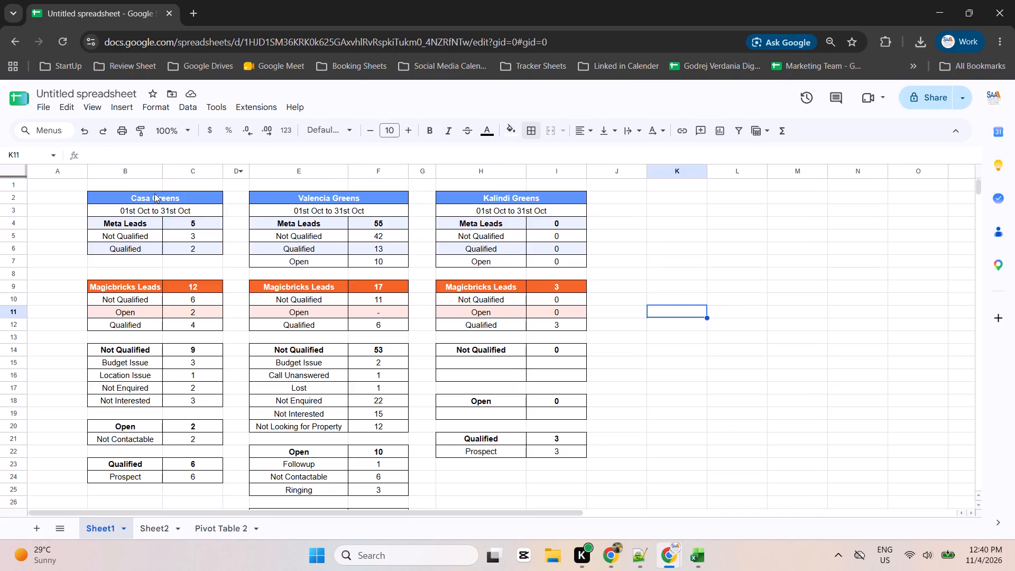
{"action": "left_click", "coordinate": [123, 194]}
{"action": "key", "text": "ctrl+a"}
Rename the spreadsheet as Oct 2026 TC Team Report.
{"action": "left_click", "coordinate": [117, 93]}
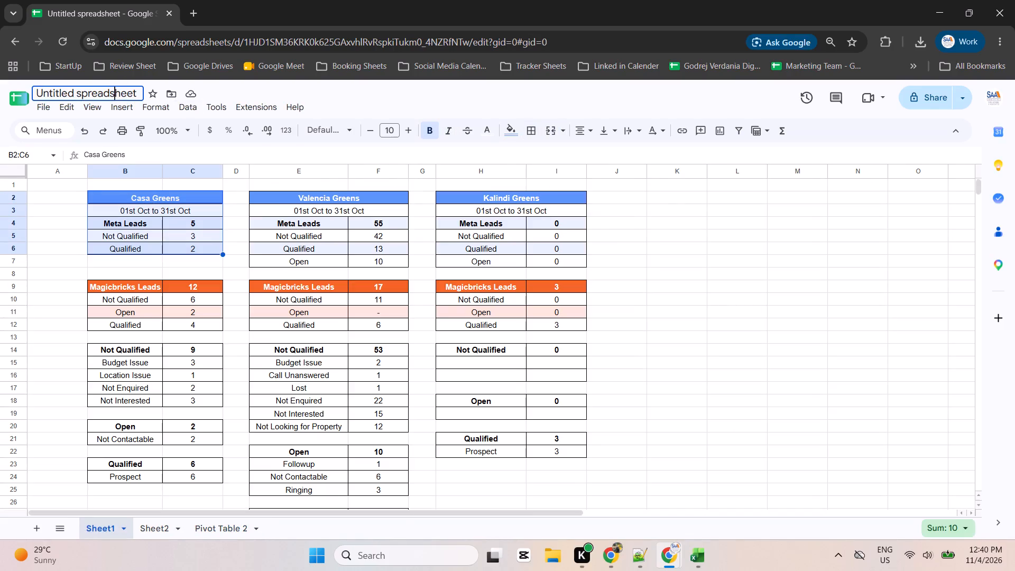
{"action": "key", "text": "ctrl+a"}
{"action": "type", "text": "Oct"}
{"action": "key", "text": "space"}
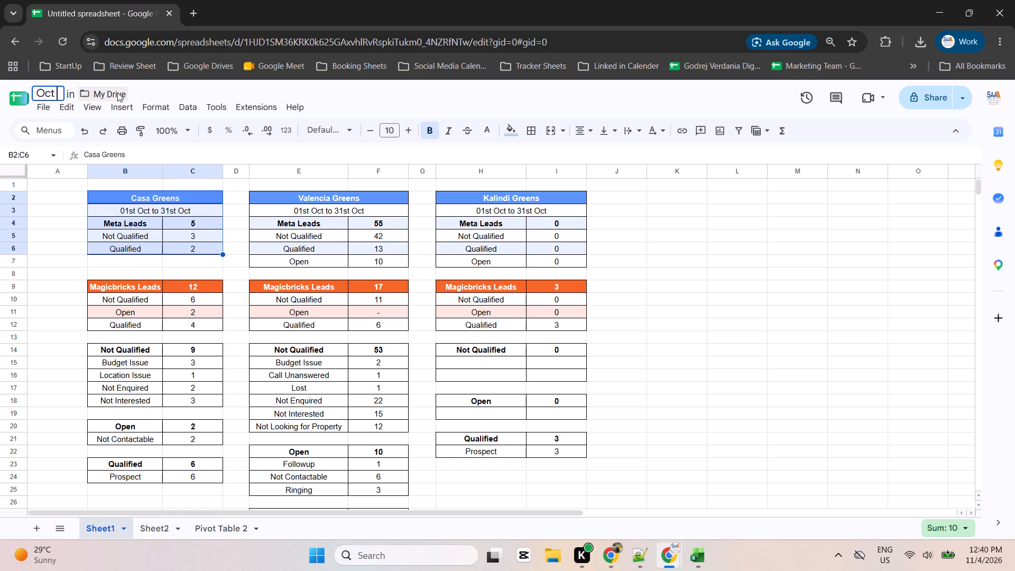
{"action": "type", "text": "2026 T"}
{"action": "type", "text": "C team Re"}
{"action": "key", "text": "ctrl+BackSpace"}
{"action": "key", "text": "ctrl+BackSpace"}
{"action": "type", "text": "Team Report"}
{"action": "key", "text": "Return"}
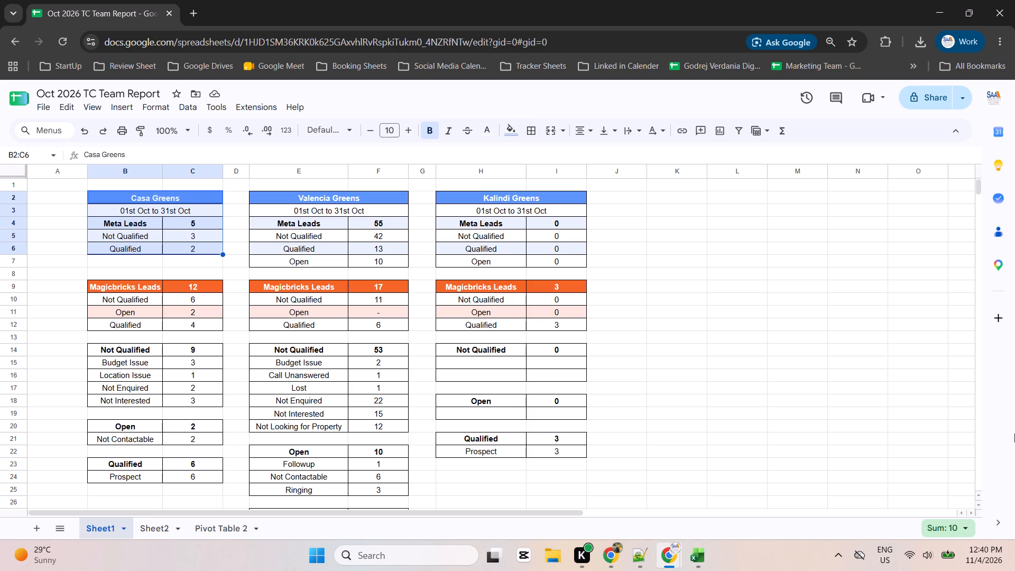
Download the renamed report spreadsheet as a file.
{"action": "left_click", "coordinate": [45, 107]}
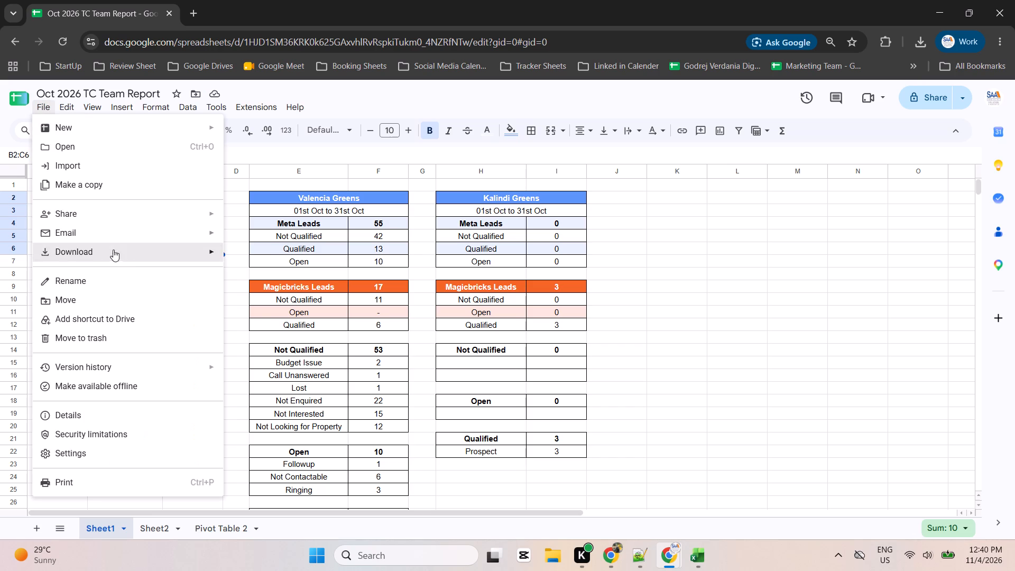
{"action": "left_click", "coordinate": [114, 250]}
{"action": "left_click", "coordinate": [250, 255]}
{"action": "scroll", "coordinate": [662, 415], "scroll_direction": "down", "scroll_amount": 2}
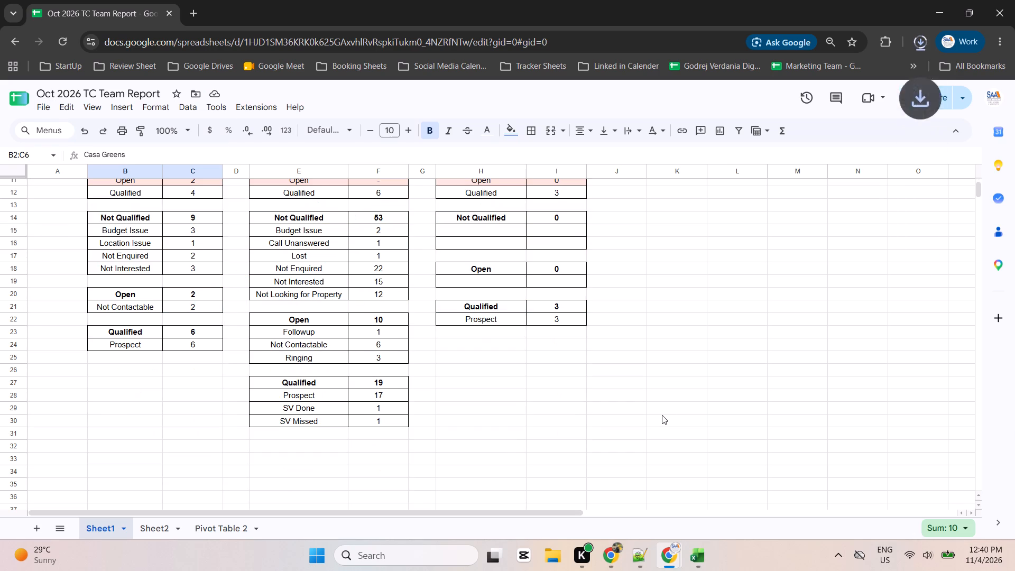
{"action": "scroll", "coordinate": [662, 415], "scroll_direction": "up", "scroll_amount": 2}
Close the extra spreadsheet window showing Pivot Table 2 and switch to the browser window with the CRM Leads page.
{"action": "key", "text": "alt+Tab"}
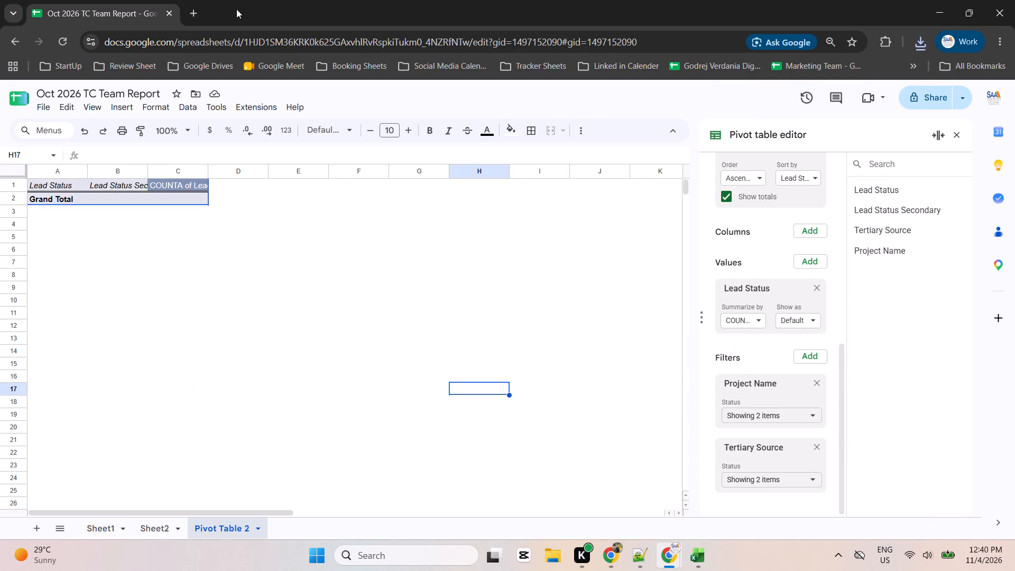
{"action": "left_click", "coordinate": [1014, 0]}
{"action": "key", "text": "alt+Tab"}
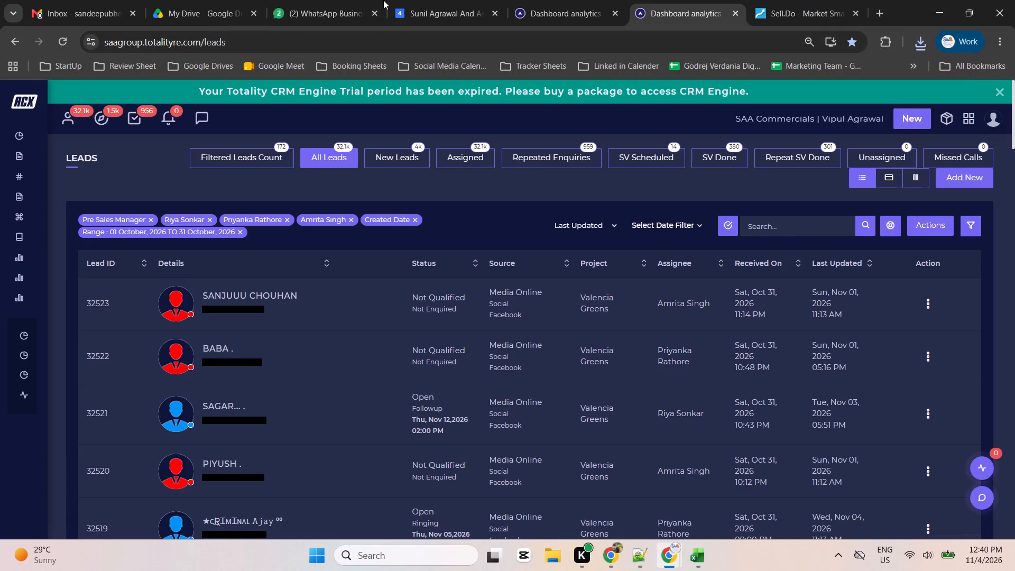